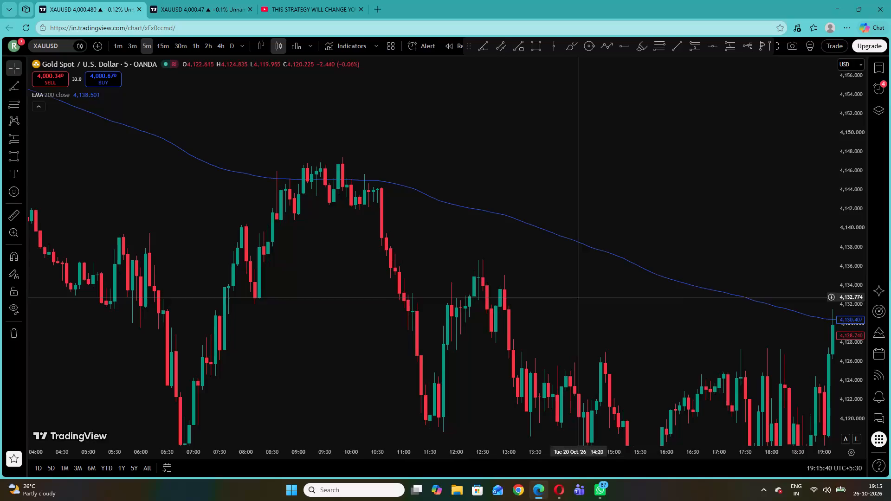
Draw a trend angle along the 19 October rise from the 08:00 low near 4,169.3 up to about 4,178.3, about 85.7°.
drag(320, 210, 562, 236)
drag(335, 238, 802, 298)
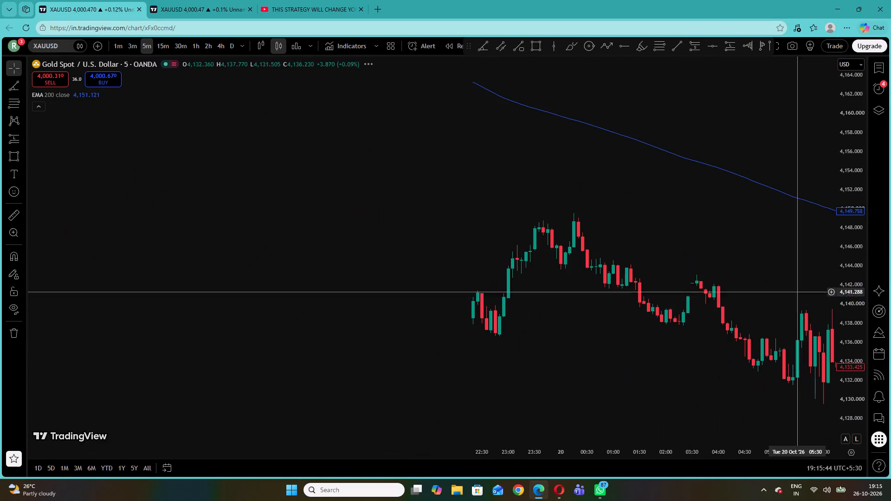
drag(475, 212, 890, 405)
drag(523, 267, 749, 389)
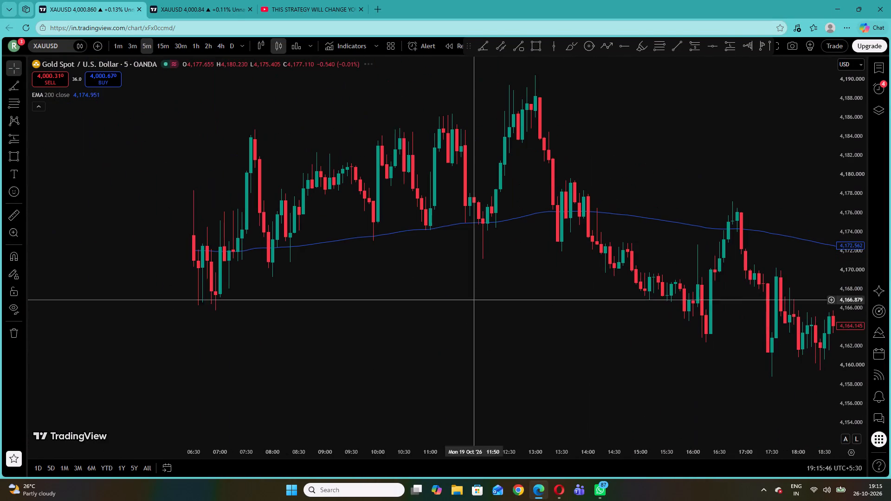
drag(407, 281, 856, 299)
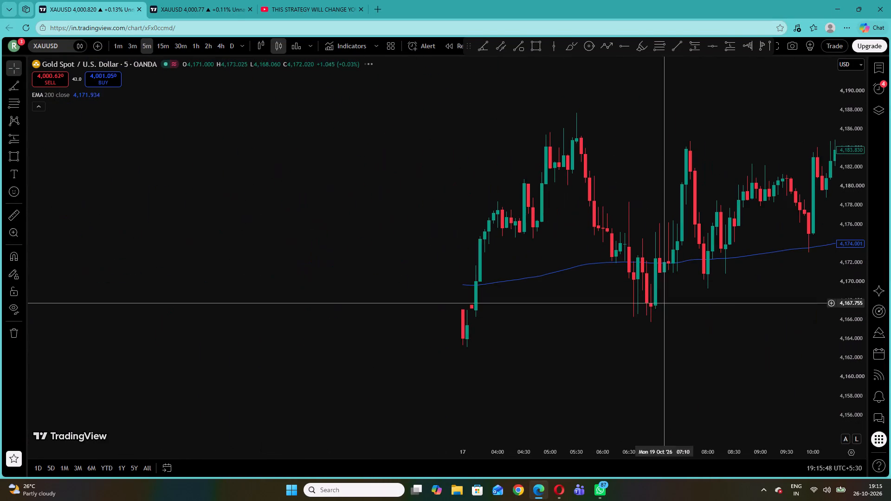
drag(717, 328, 532, 322)
drag(851, 323, 834, 177)
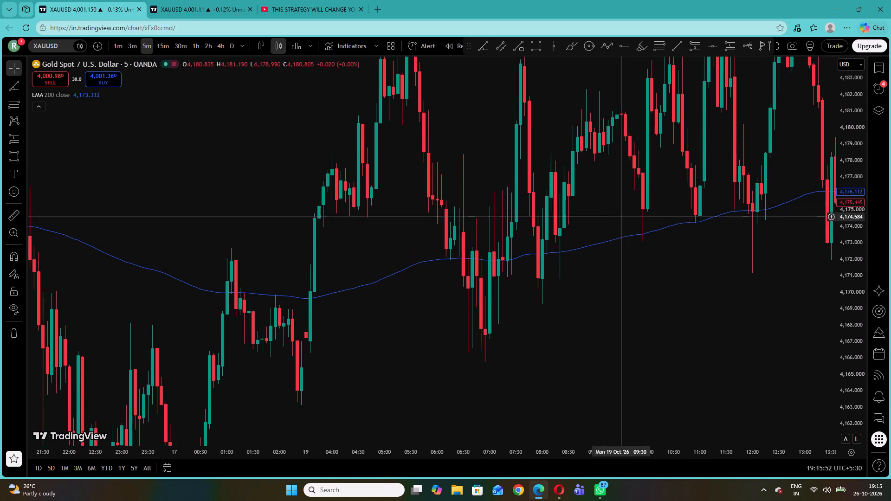
drag(841, 263, 838, 271)
drag(694, 321, 494, 348)
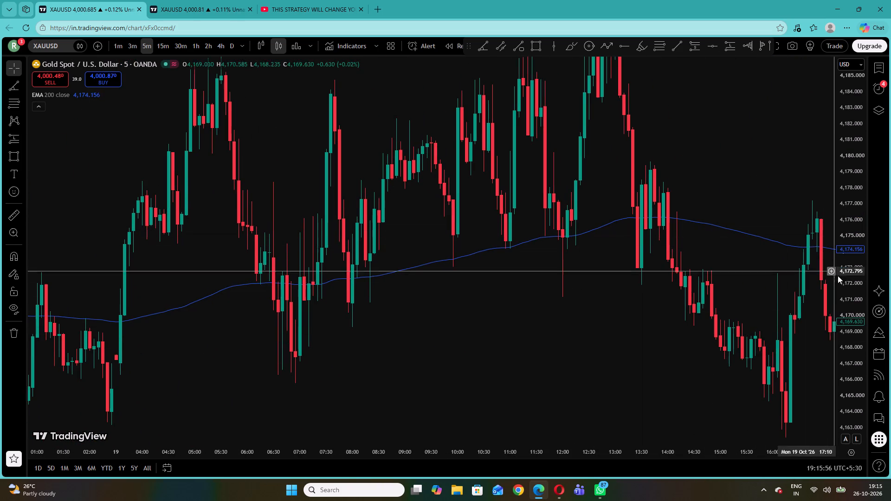
drag(851, 262, 852, 313)
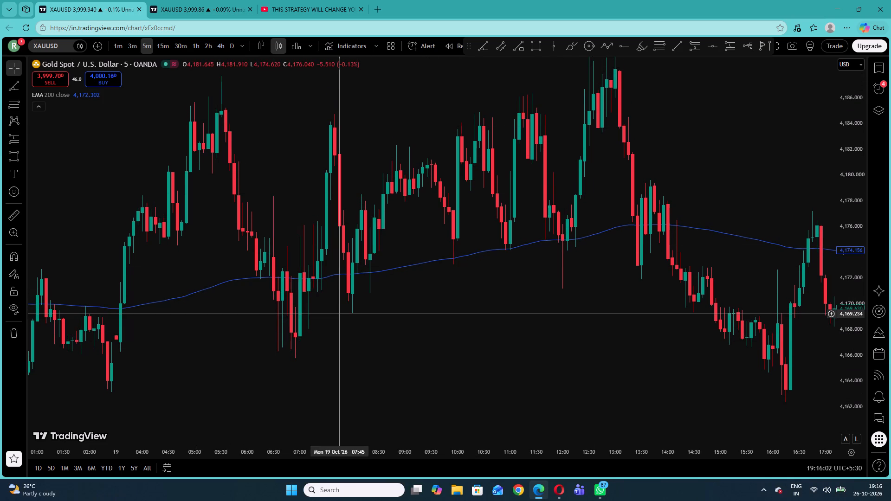
click(14, 87)
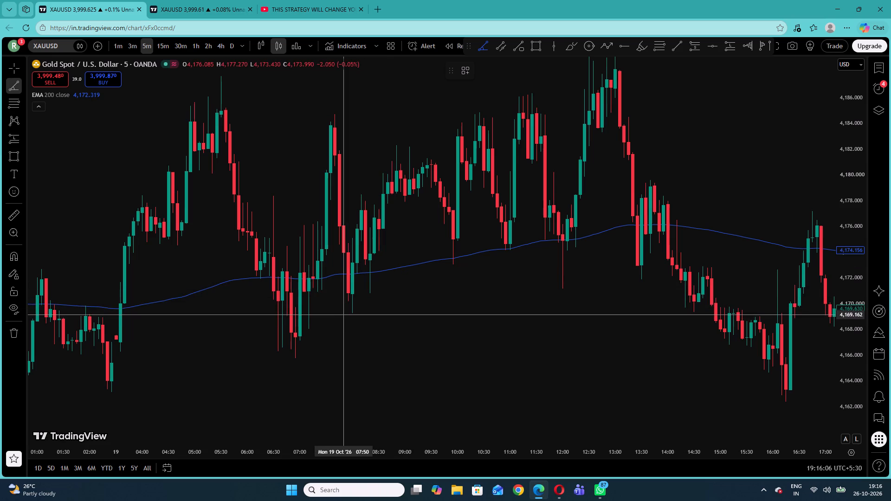
click(350, 313)
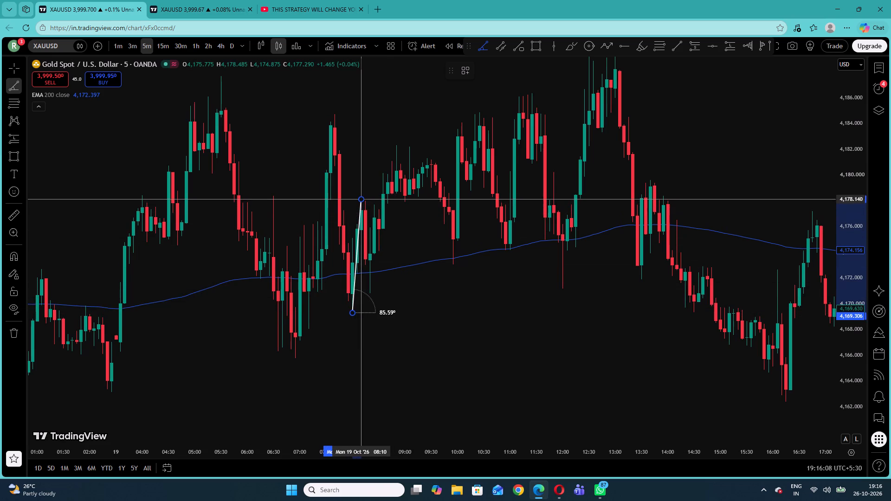
click(360, 197)
click(413, 233)
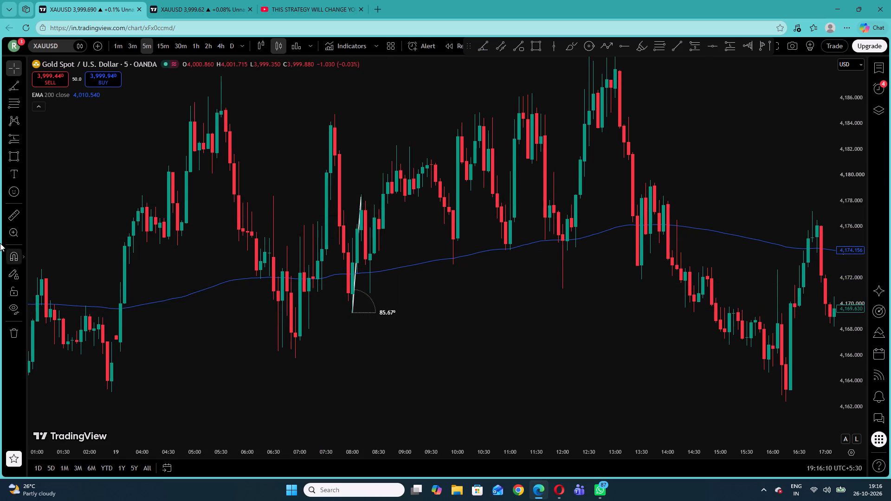
Place a long position at the 08:15 candle on 19 October with entry about 4,173.96 and stop about 4,170.78.
click(23, 141)
click(53, 162)
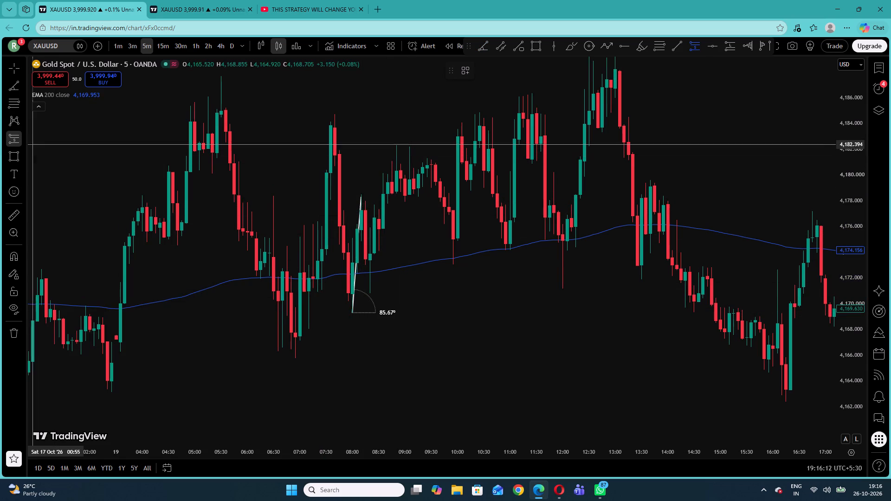
click(27, 141)
click(24, 137)
click(45, 142)
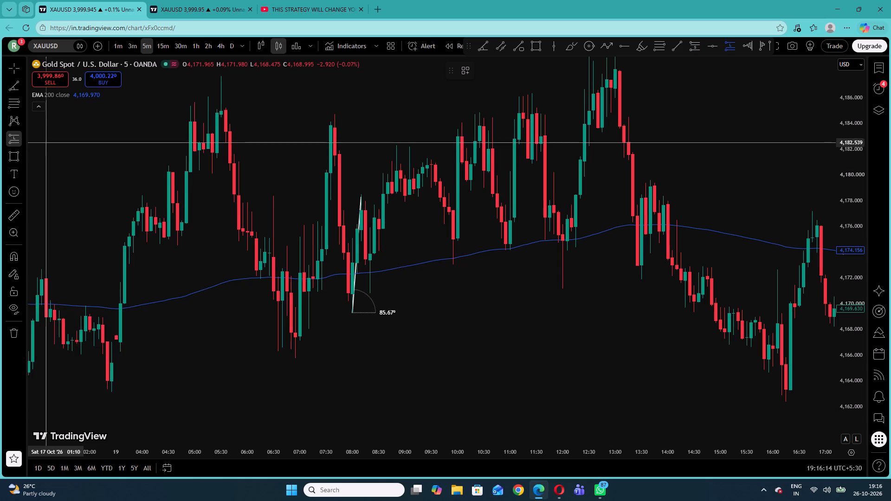
click(364, 253)
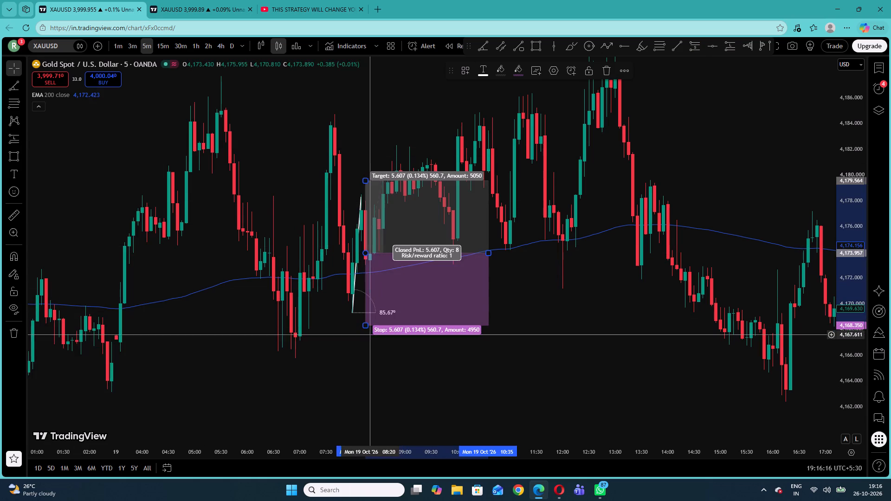
drag(364, 327, 387, 291)
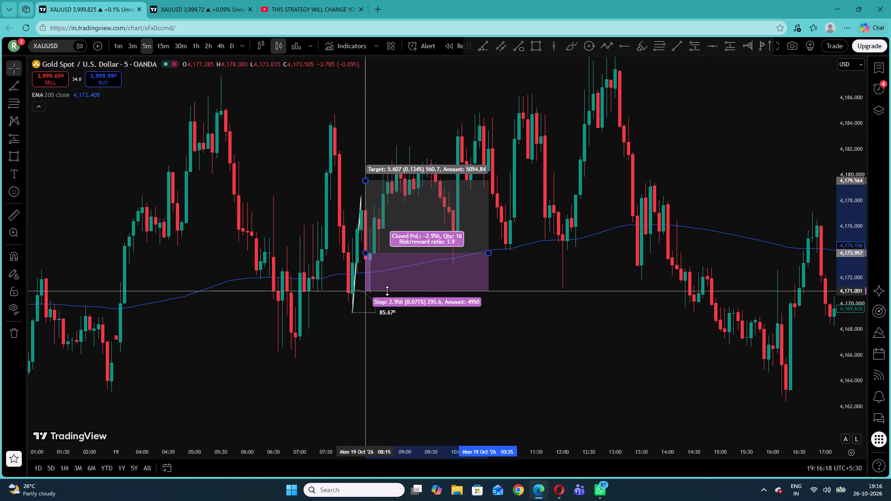
drag(387, 291, 387, 294)
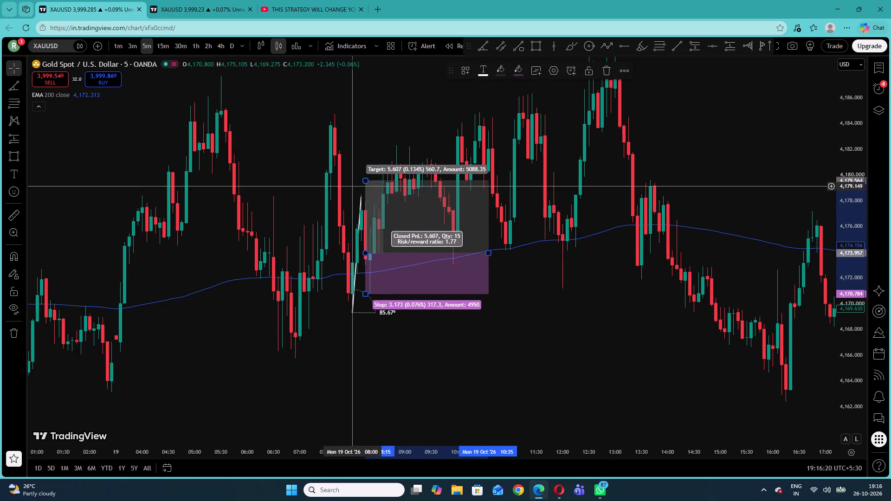
Raise the long position's target to about 4,183.80 and shorten its box to end near 10:00.
drag(362, 180, 371, 142)
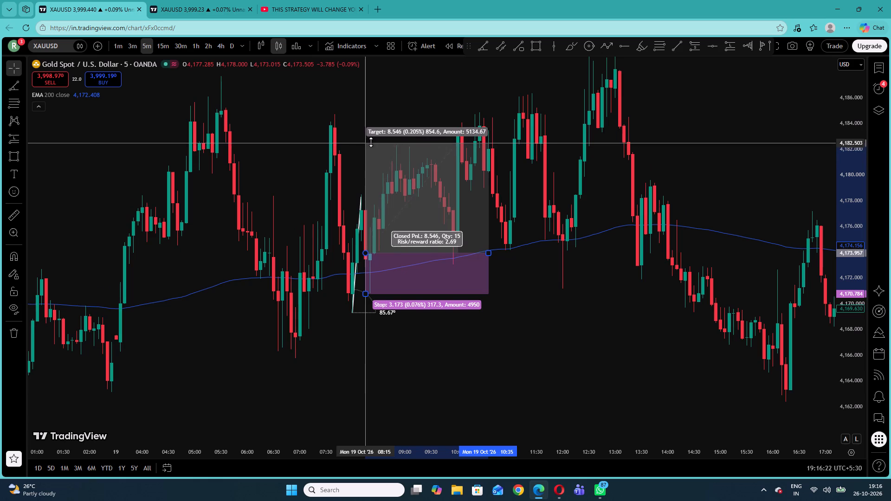
drag(371, 142, 372, 130)
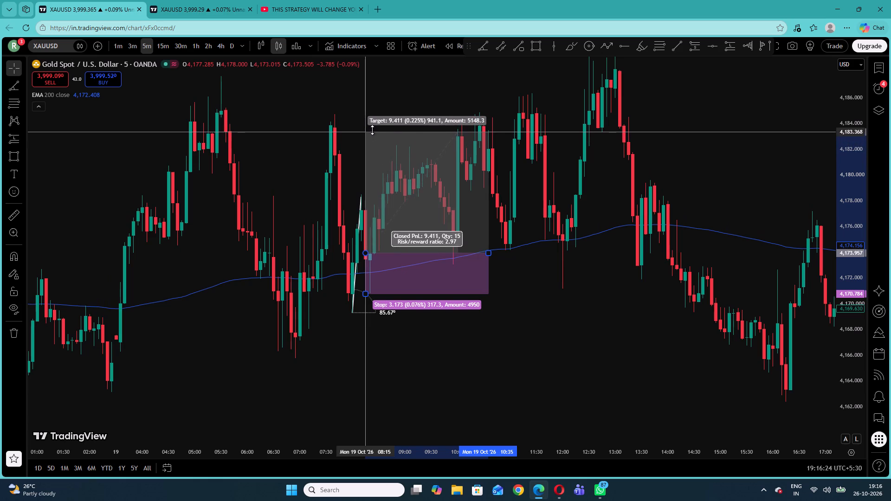
drag(372, 130, 373, 126)
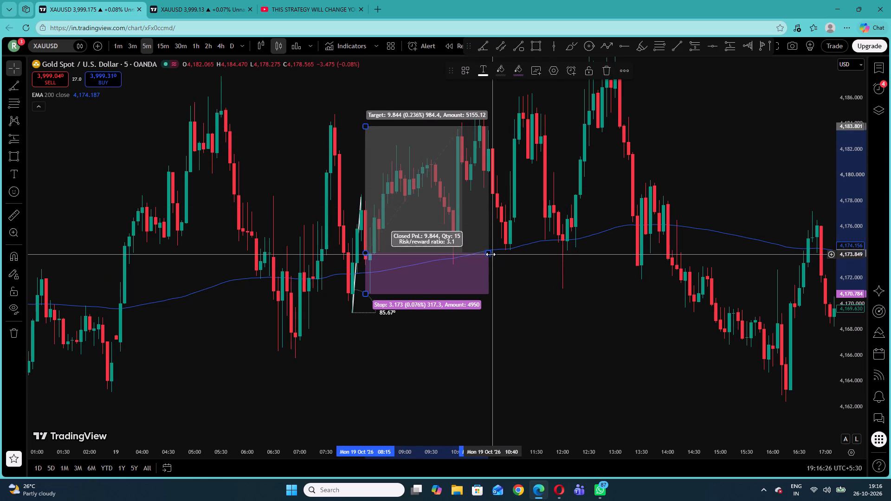
drag(491, 254, 457, 258)
click(479, 245)
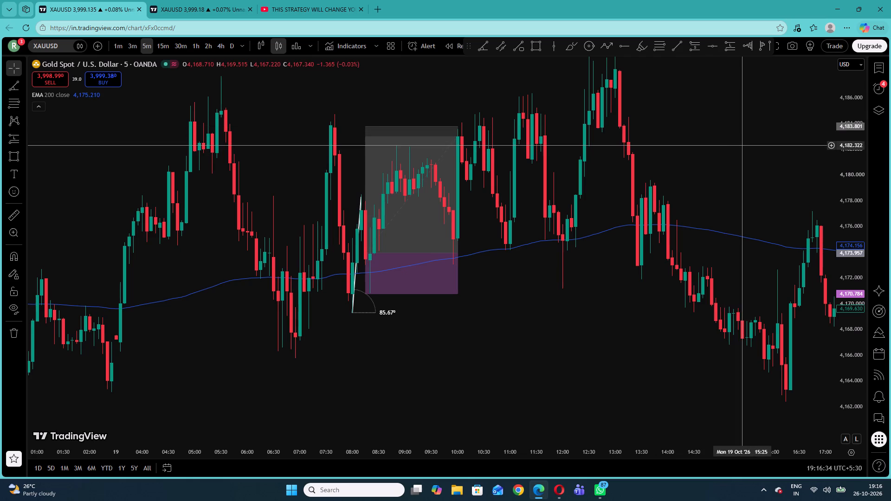
Draw a trend angle along the 19 October drop from about 4,188.2 near 13:05 down to about 4,172.2, about -85.3°.
drag(740, 145, 481, 135)
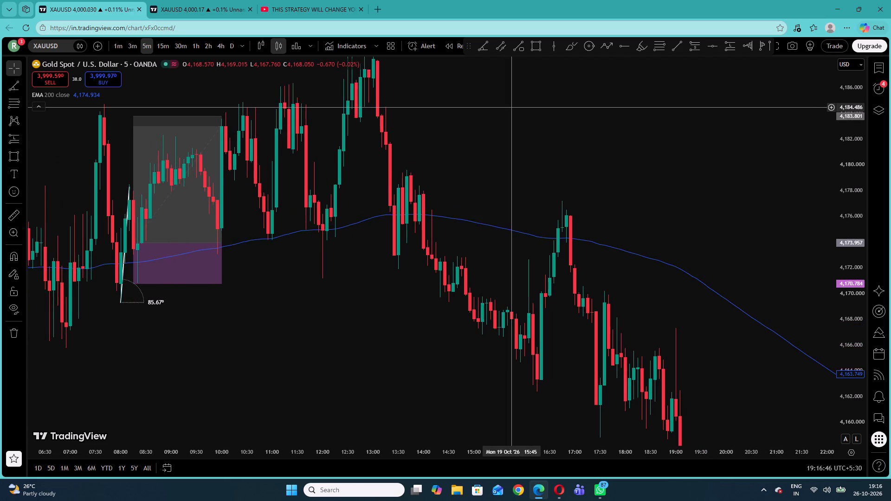
drag(514, 107, 497, 183)
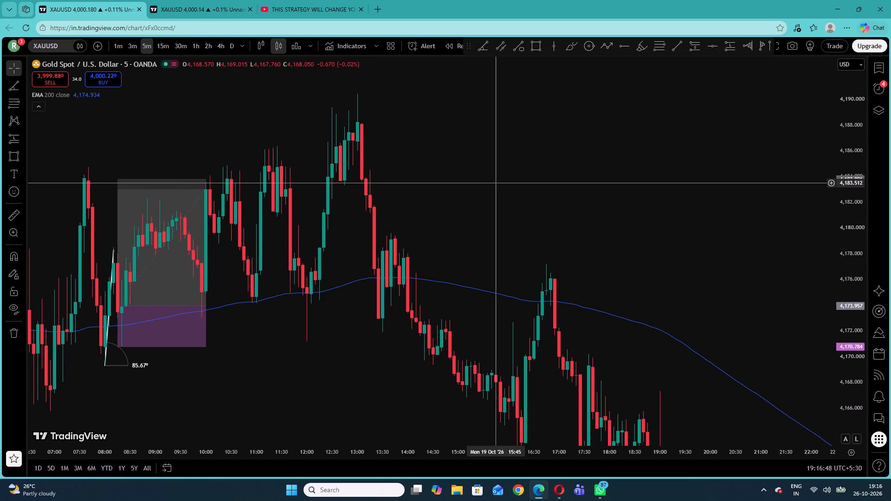
drag(497, 183, 487, 149)
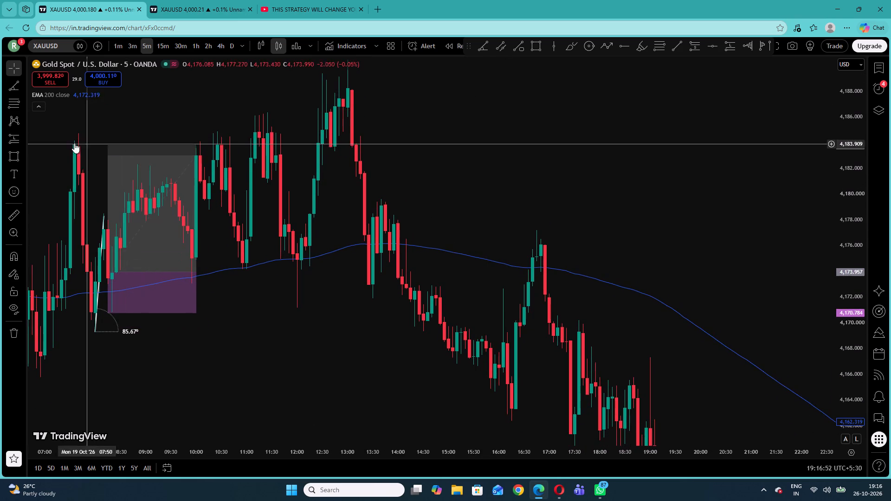
click(12, 86)
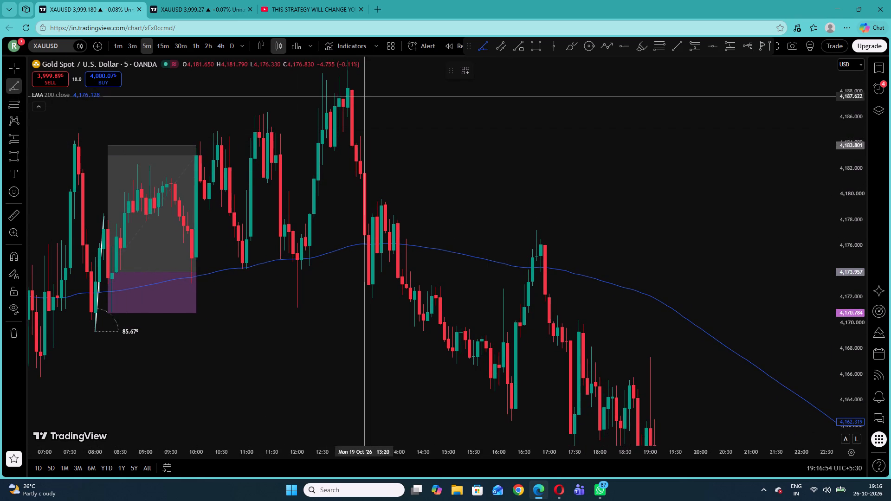
click(350, 88)
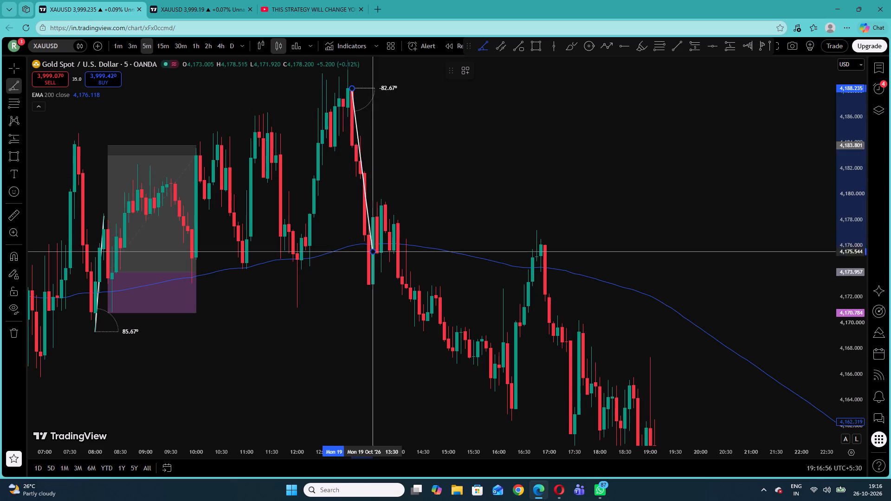
click(369, 294)
click(449, 150)
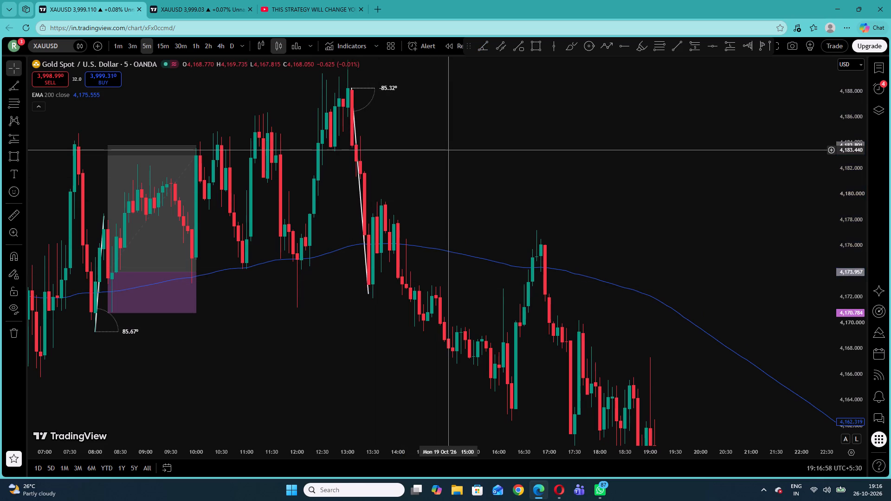
Place a short position at the 14:05 candle on 19 October with entry about 4,172.95, stop about 4,176.70 and target about 4,161.01.
drag(449, 150, 314, 124)
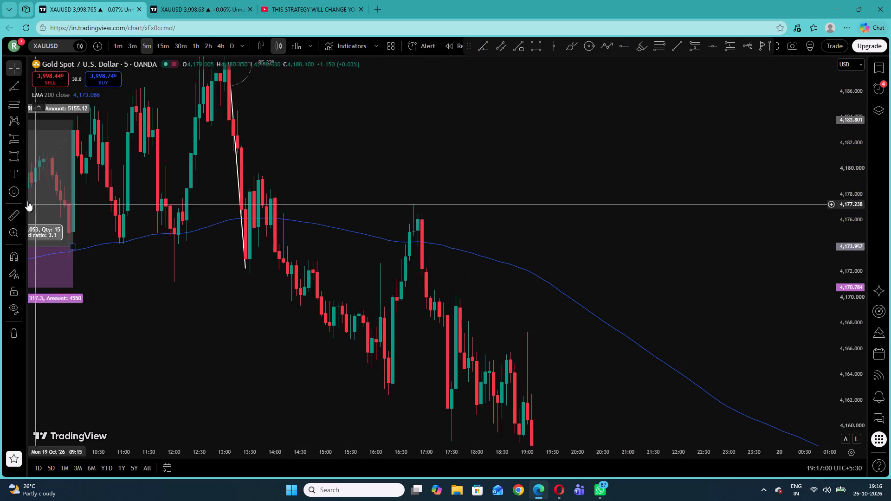
click(22, 136)
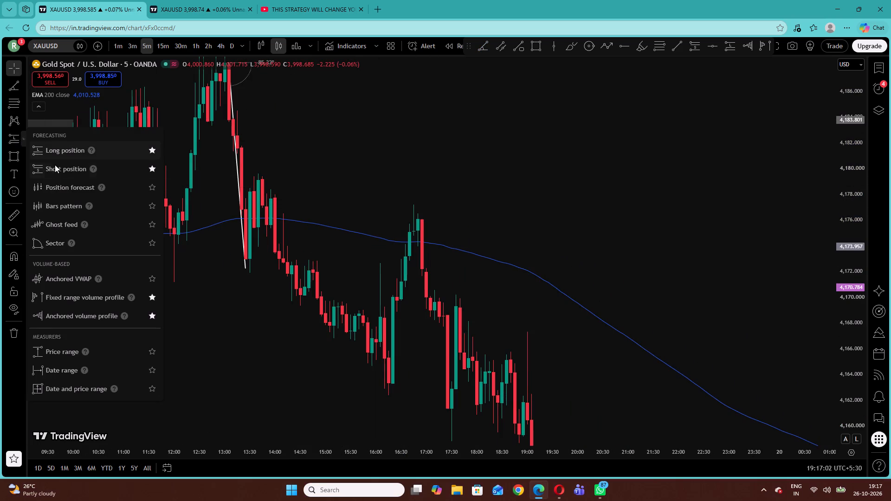
click(54, 174)
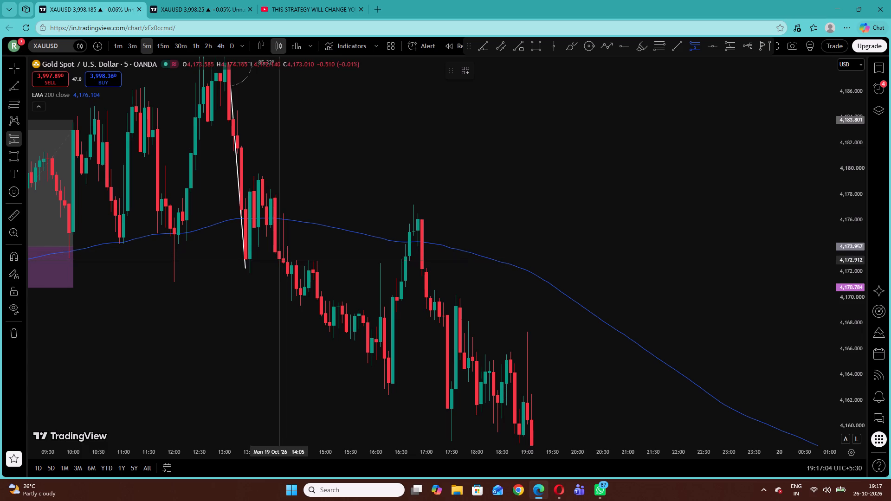
click(278, 259)
drag(280, 121, 288, 201)
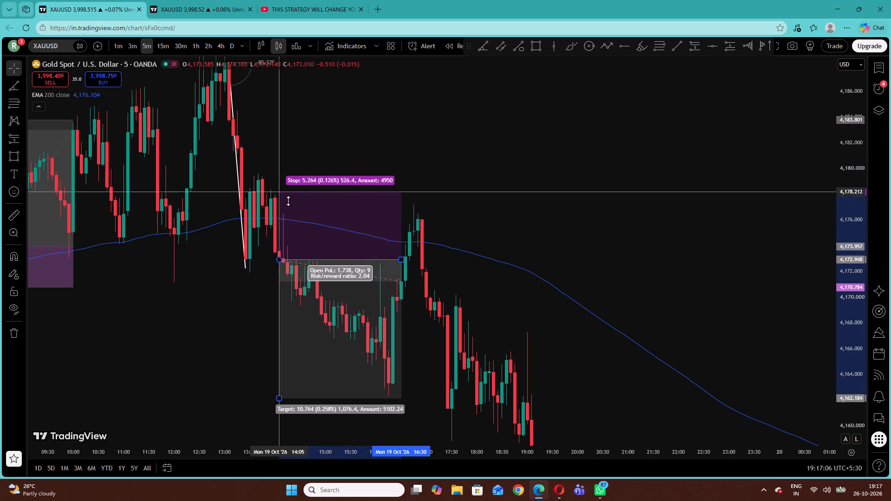
drag(288, 201, 290, 211)
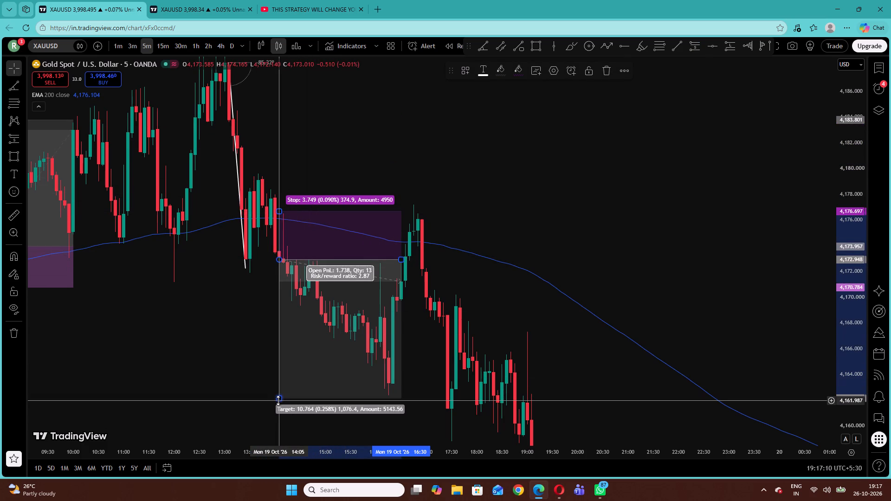
drag(278, 400, 286, 392)
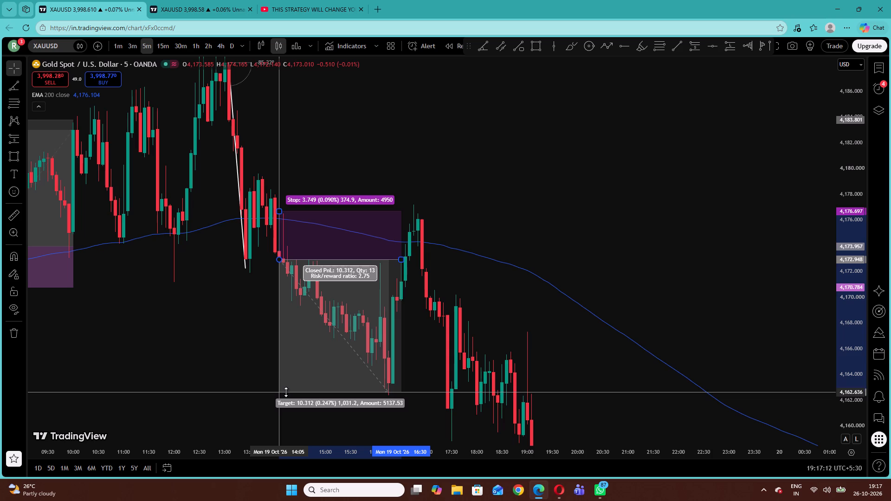
drag(286, 392, 280, 413)
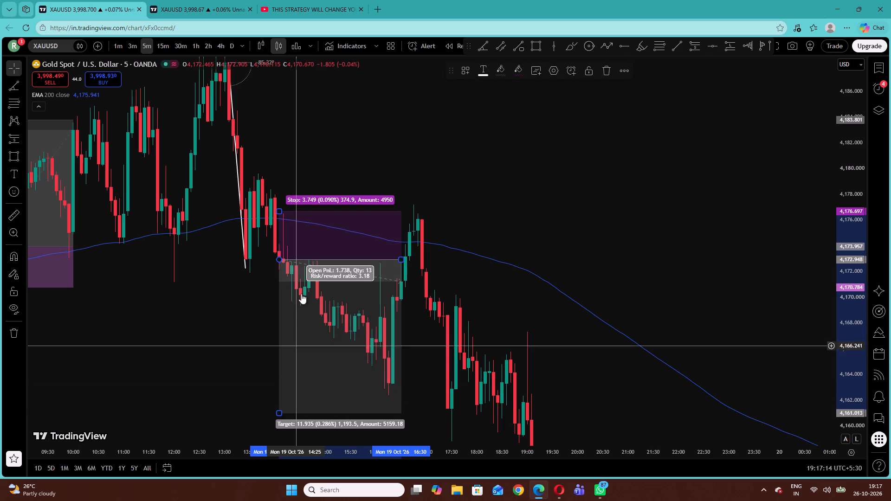
click(424, 143)
Draw a trend angle along the 20 October drop from about 4,147.56 at 09:50 down to about 4,141.83 at 10:00, about -83.5°.
drag(540, 197, 543, 127)
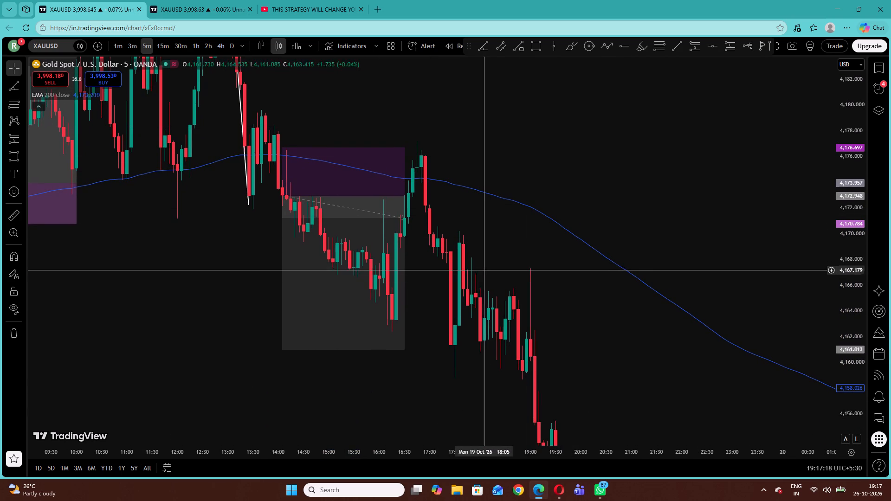
drag(471, 234, 524, 245)
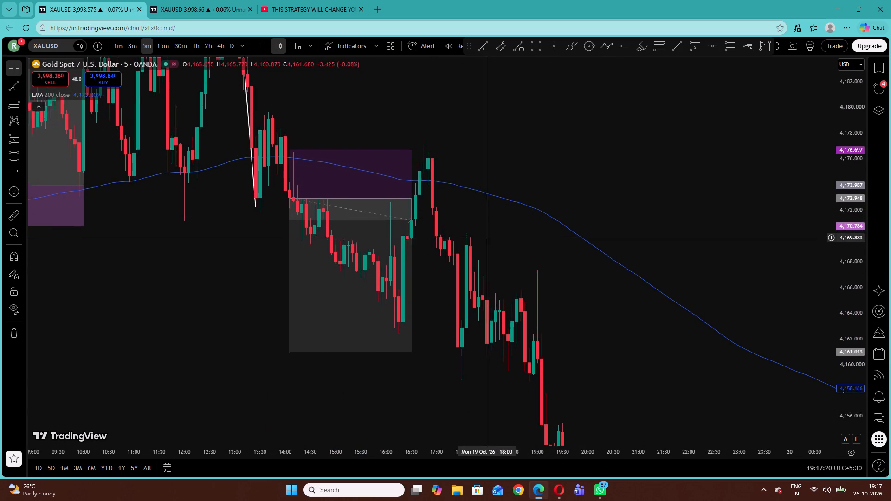
drag(524, 245, 724, 246)
drag(807, 279, 397, 151)
drag(548, 295, 411, 139)
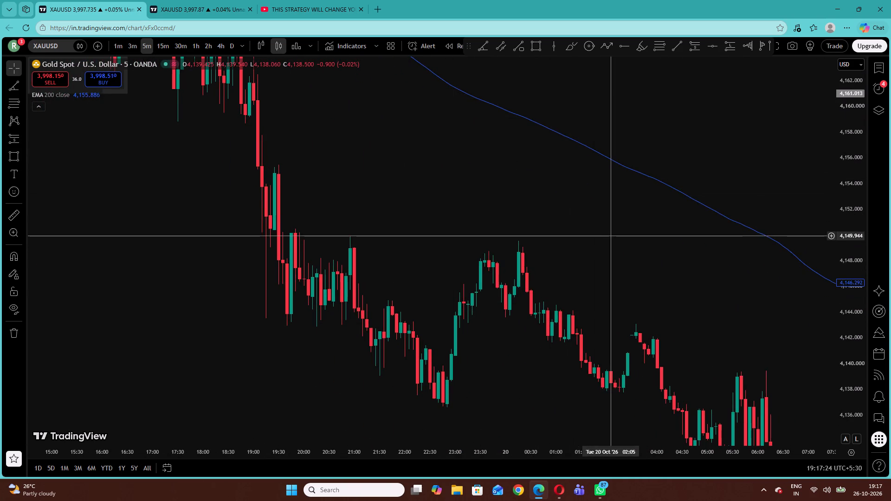
drag(625, 254, 266, 71)
drag(488, 147, 367, 223)
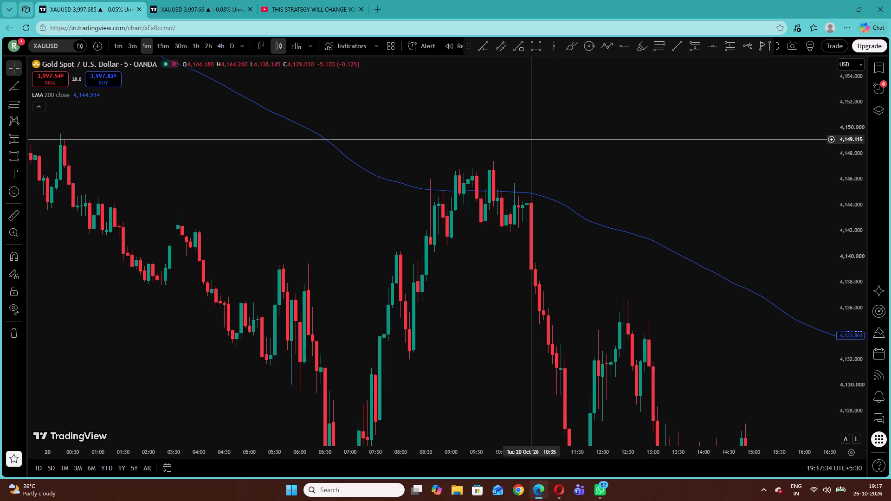
drag(540, 146, 373, 173)
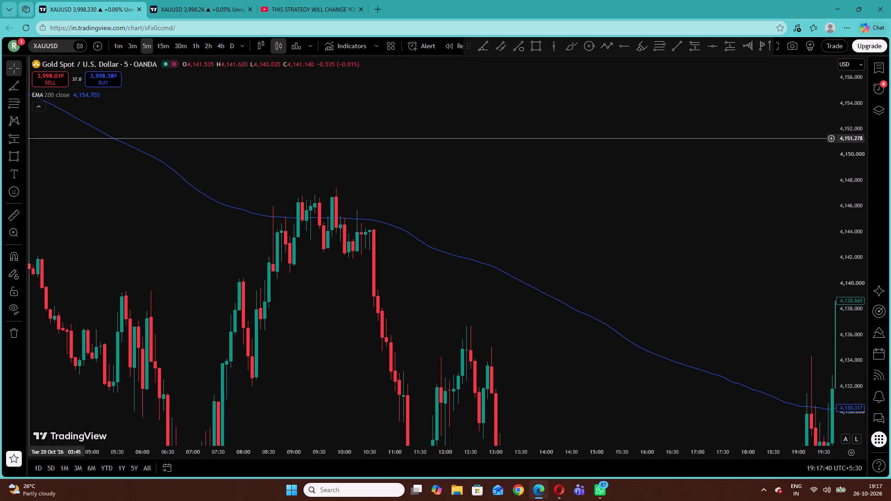
click(6, 84)
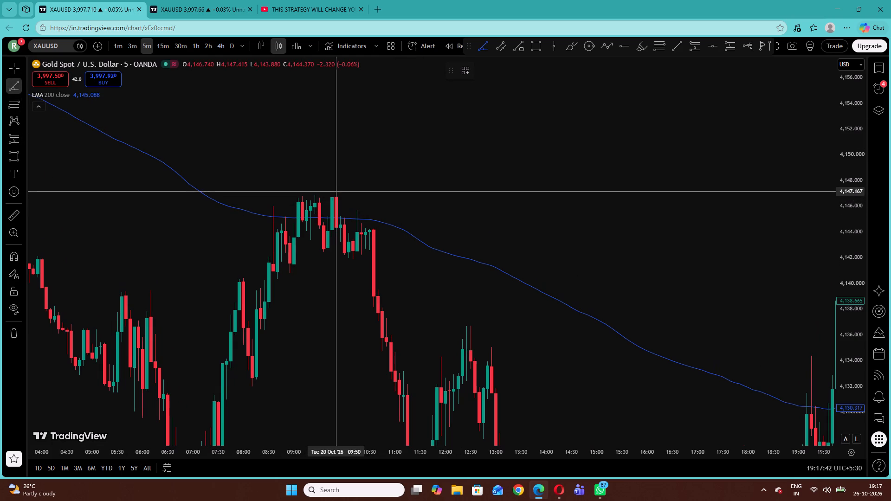
click(335, 186)
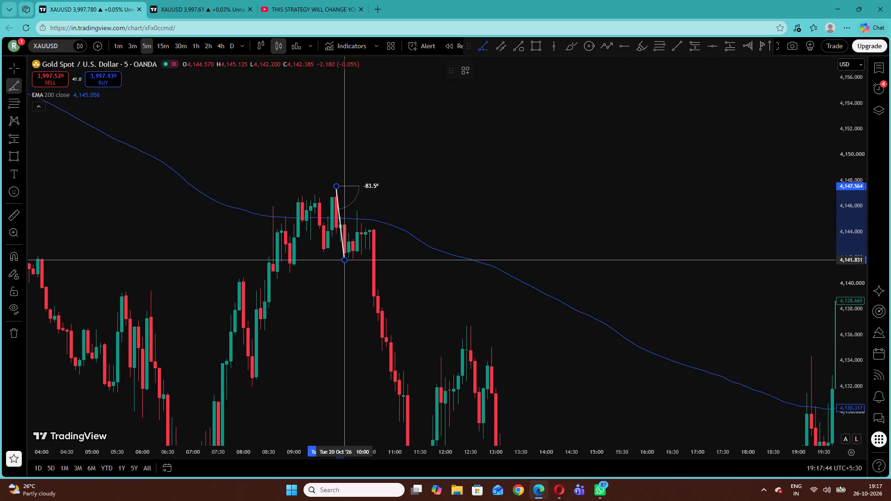
click(343, 260)
click(411, 191)
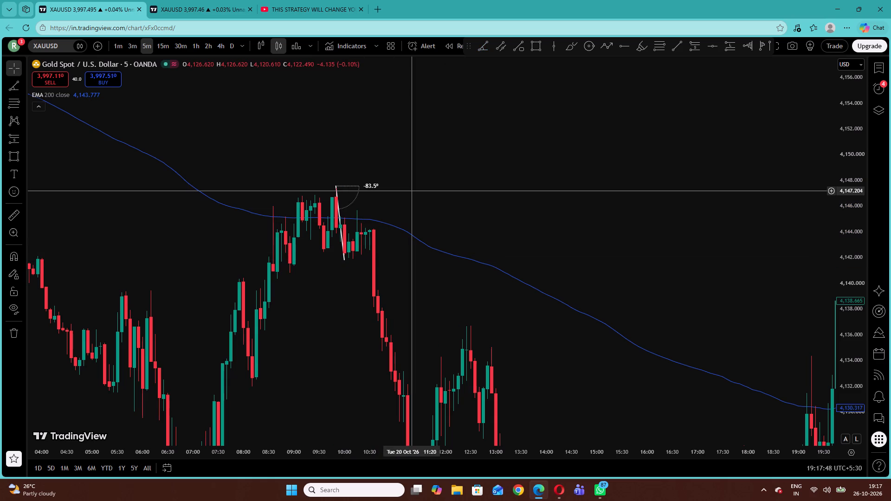
Switch to YouTube, leave the strategy video and open the "Live Crypto & Gold Analysis || 26 Oct" stream at its live point.
click(286, 0)
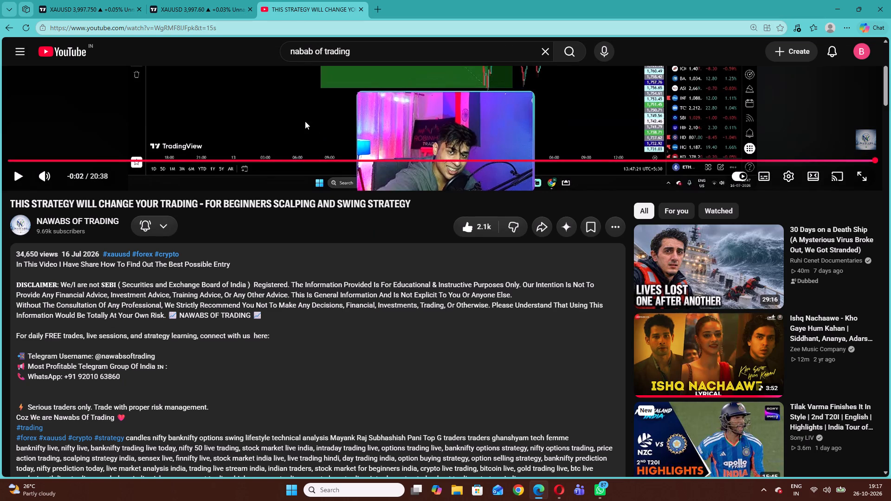
scroll(305, 121, up, 15)
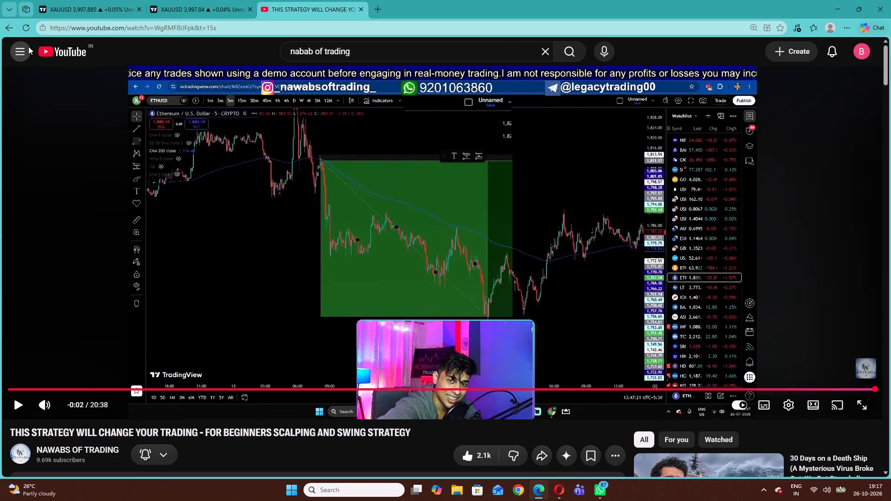
click(26, 48)
click(54, 86)
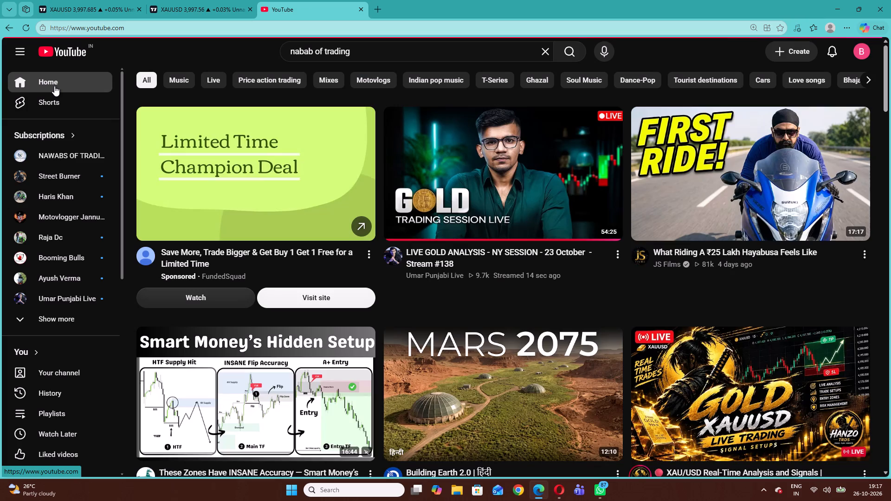
click(501, 177)
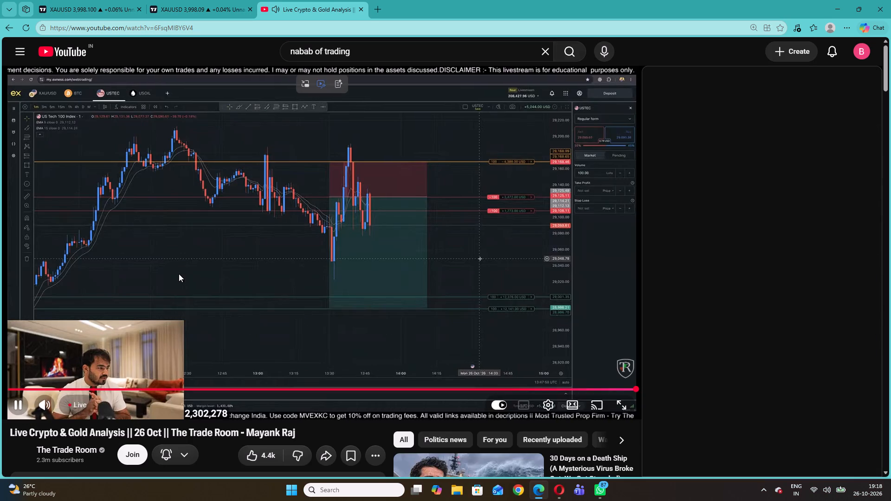
click(84, 408)
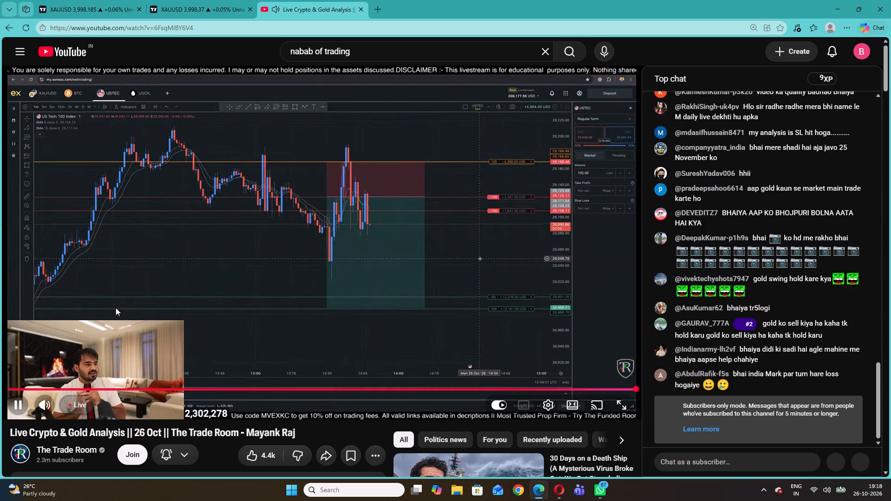
Back on the XAUUSD chart, place a short position at the 10:10 candle on 20 October: entry about 4,143.96, stop about 4,145.87, target about 4,137.58.
click(111, 1)
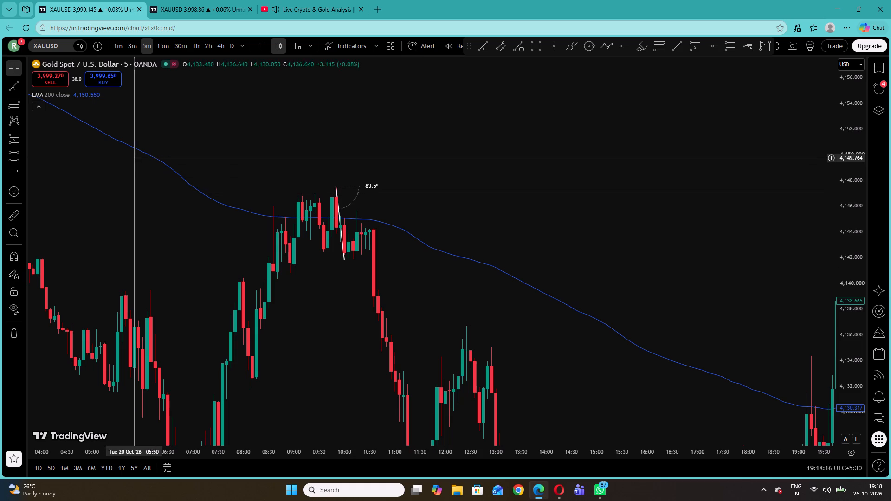
click(23, 136)
click(58, 164)
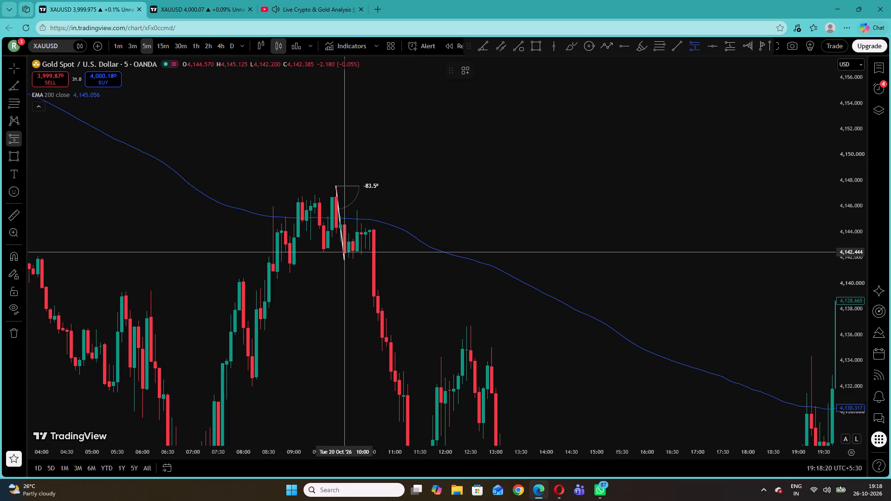
click(351, 232)
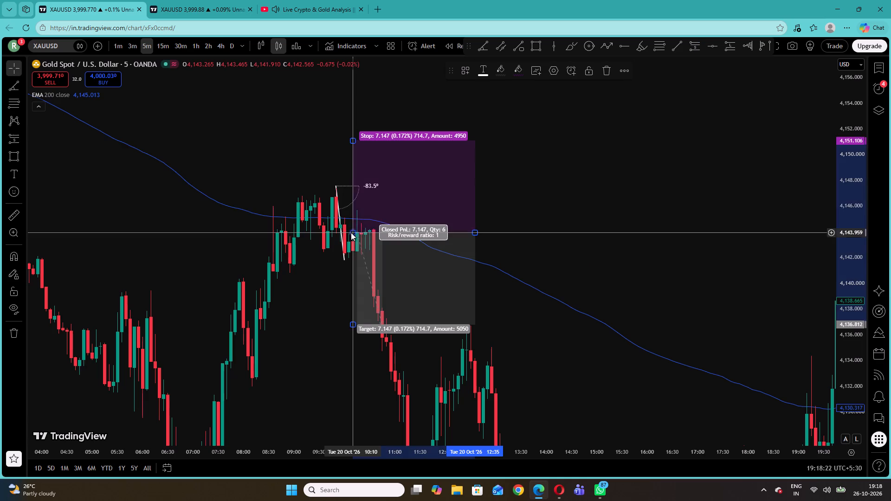
drag(355, 141, 371, 208)
drag(353, 324, 353, 325)
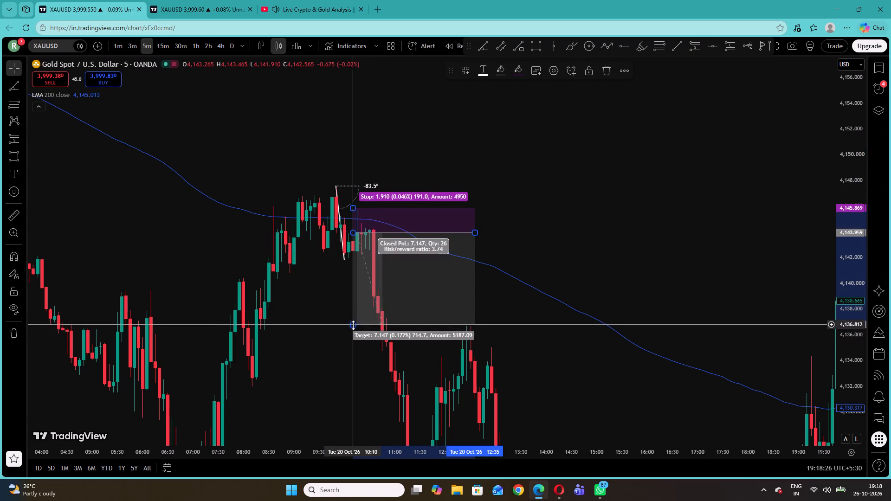
drag(353, 325, 359, 315)
click(302, 329)
Review the price action from the 20 October short position back to the 19 October short position.
drag(299, 340, 400, 289)
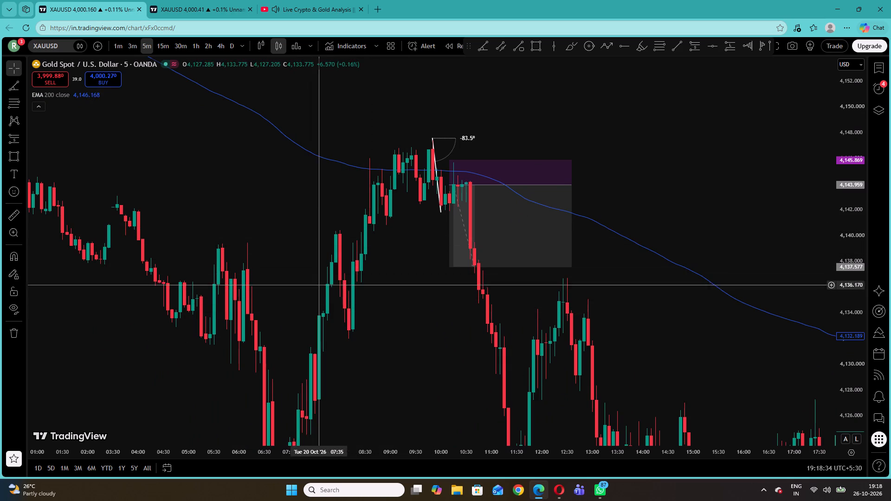
drag(220, 213, 472, 362)
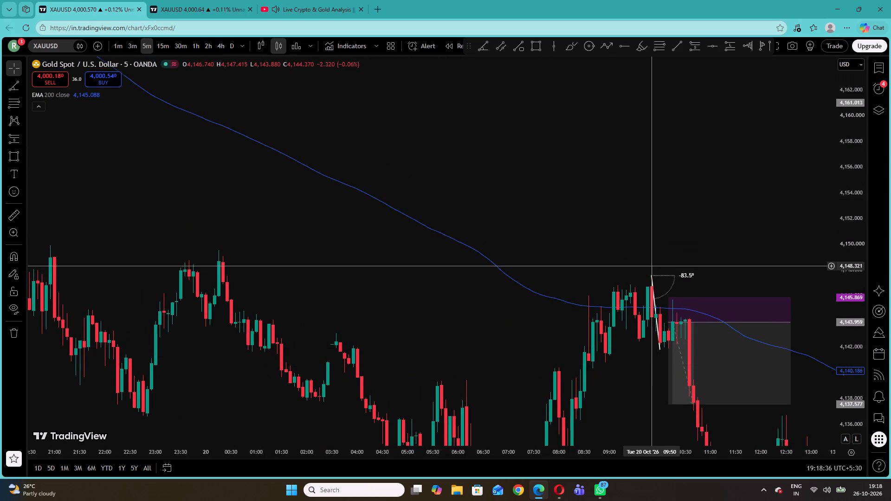
drag(372, 161, 691, 275)
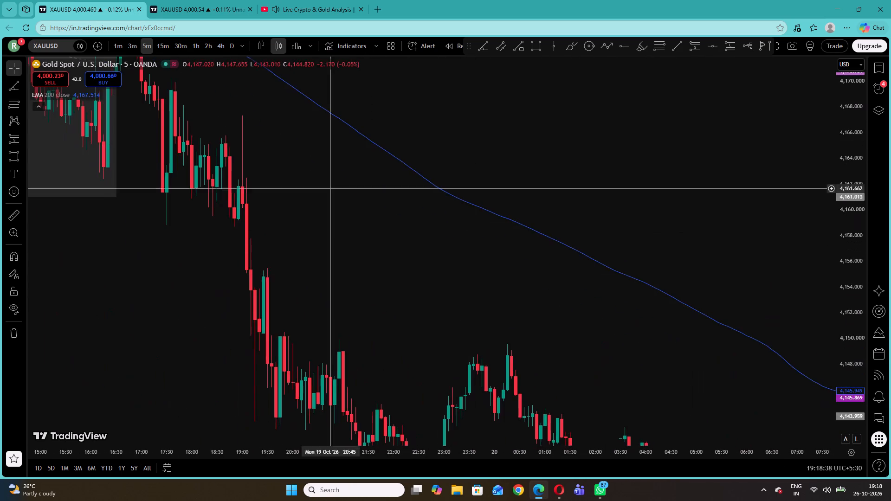
drag(299, 166, 536, 307)
drag(440, 205, 556, 257)
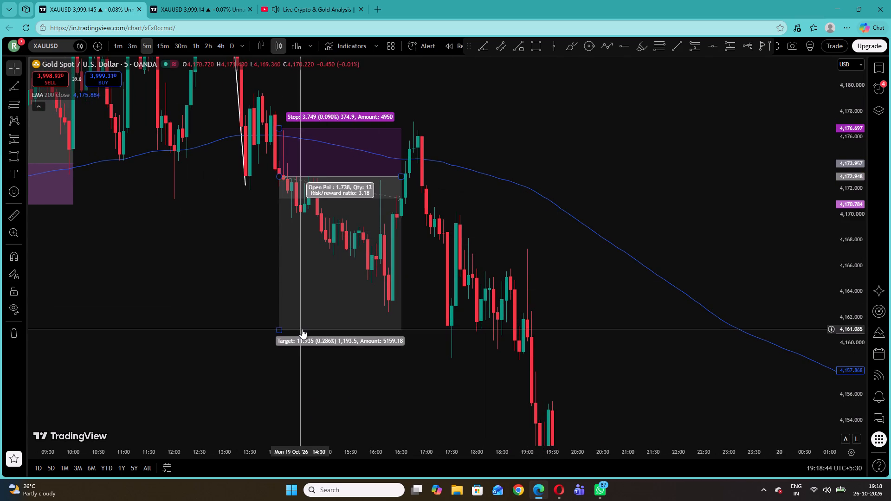
Check the live gold analysis stream on YouTube and return to the XAUUSD chart.
click(336, 0)
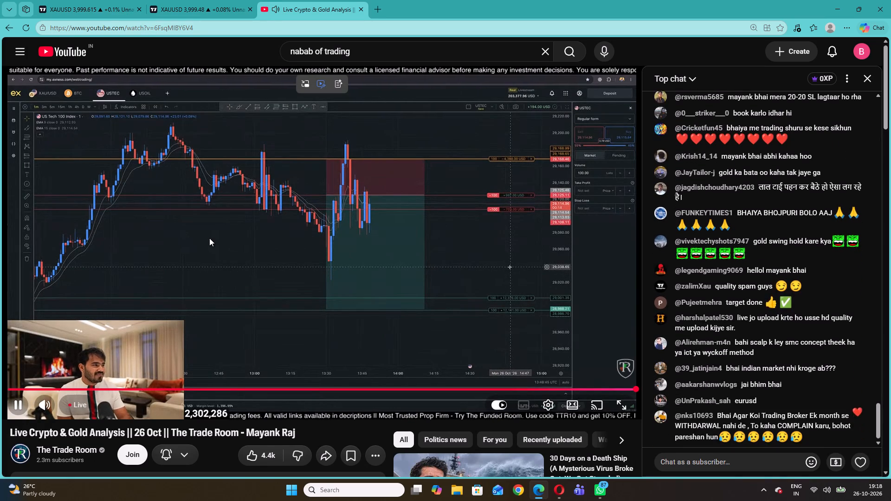
click(107, 0)
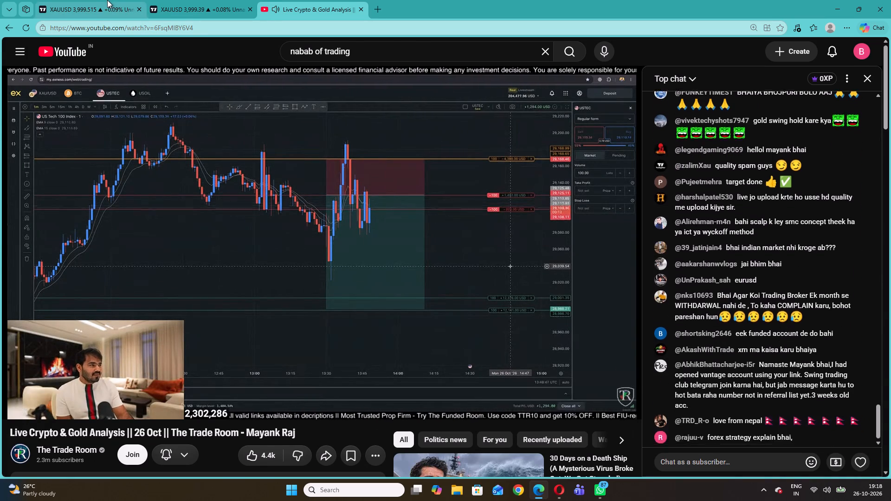
click(265, 0)
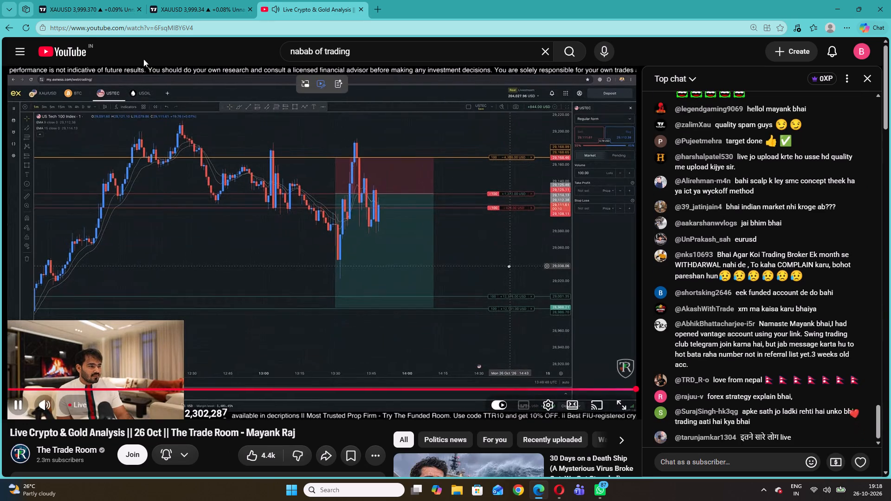
click(113, 0)
Examine the candles against the EMA 200 from the 19 October trades through the evening of 20 October.
drag(232, 195, 669, 327)
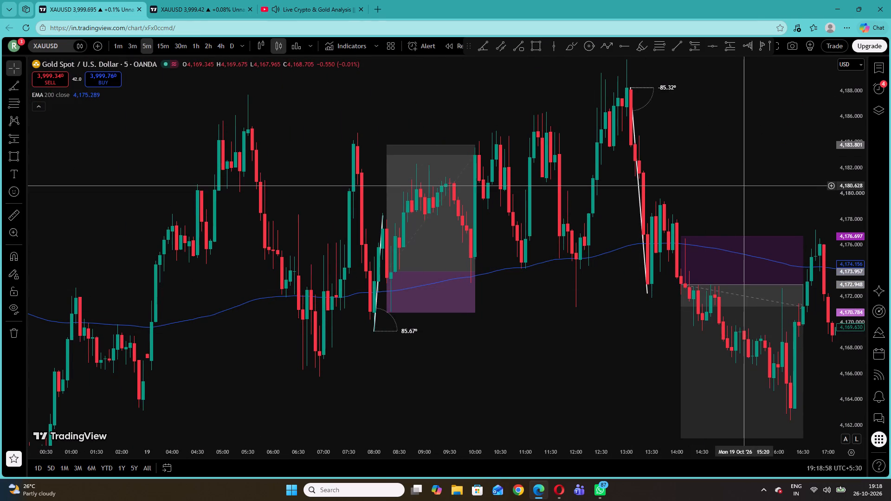
drag(744, 186, 333, 87)
drag(569, 300, 426, 127)
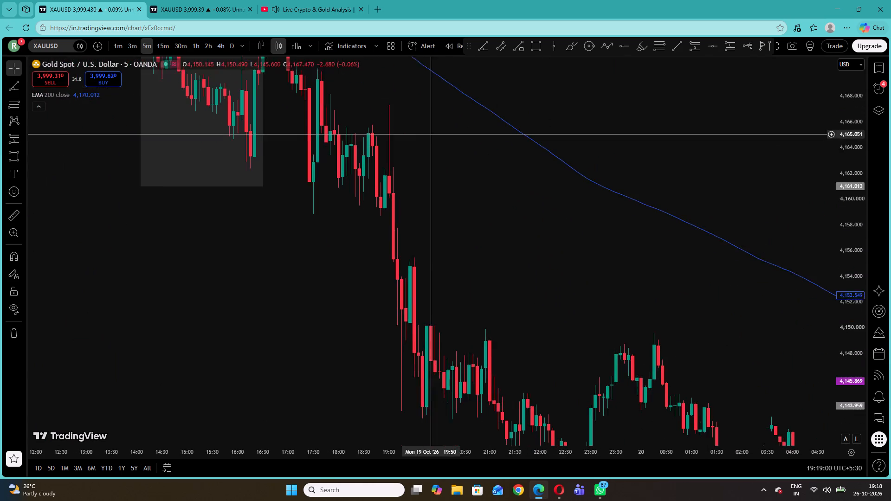
drag(630, 264, 377, 132)
drag(601, 239, 435, 236)
drag(591, 217, 562, 212)
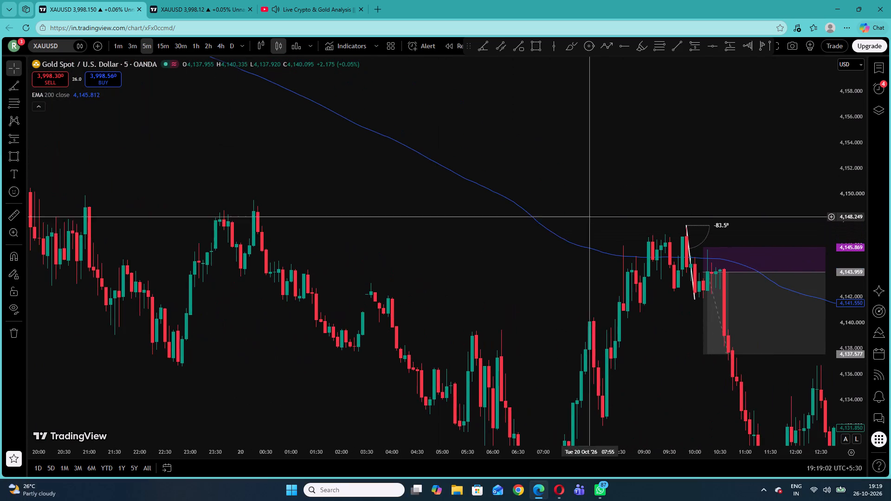
drag(562, 212, 413, 204)
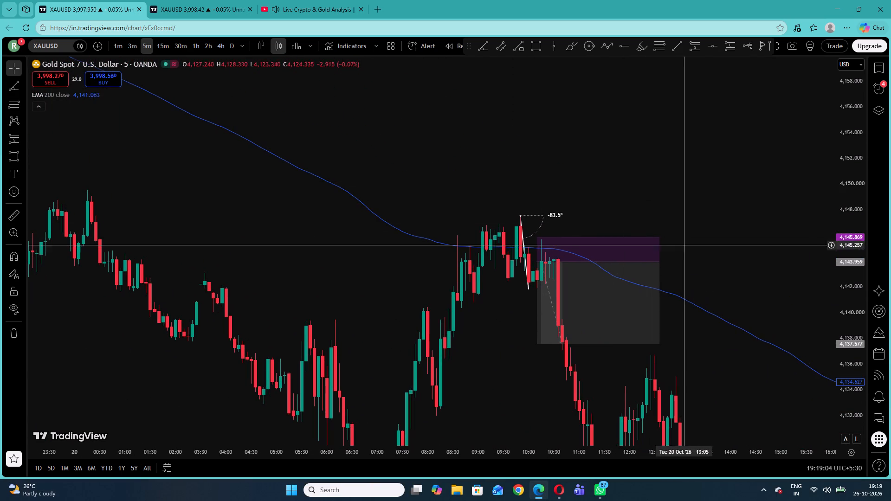
drag(719, 294, 586, 180)
drag(656, 276, 504, 175)
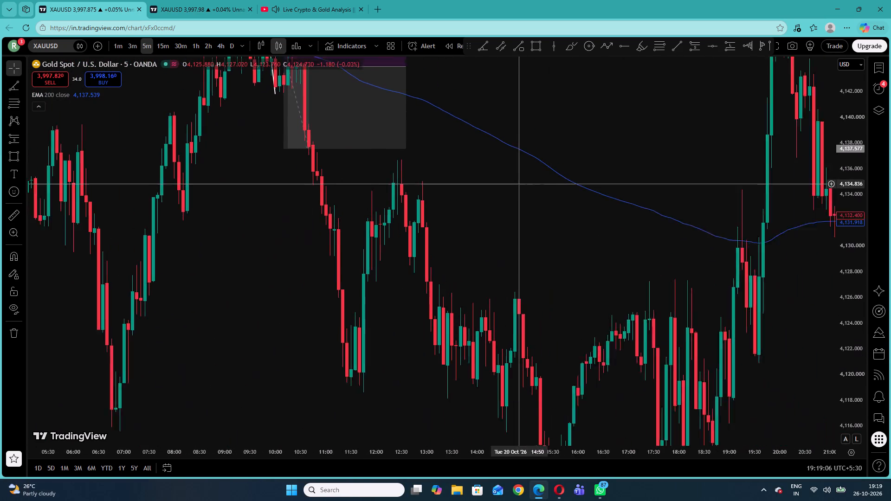
drag(504, 175, 485, 166)
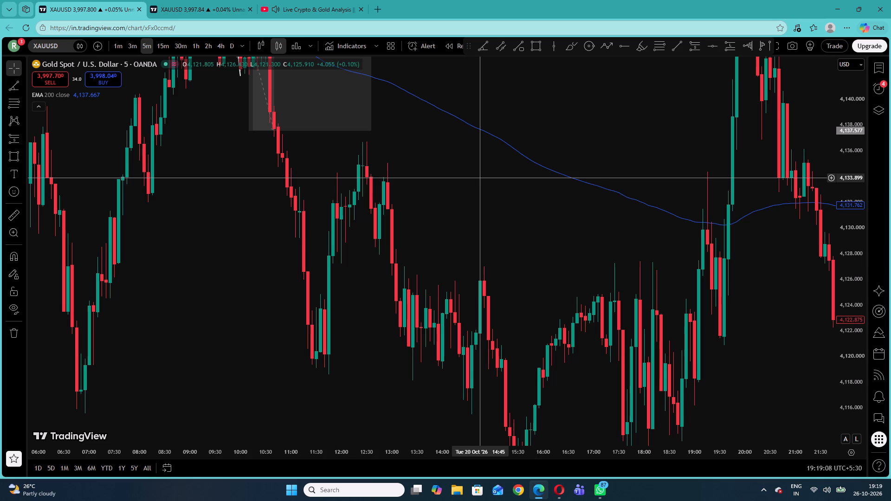
drag(620, 236, 469, 206)
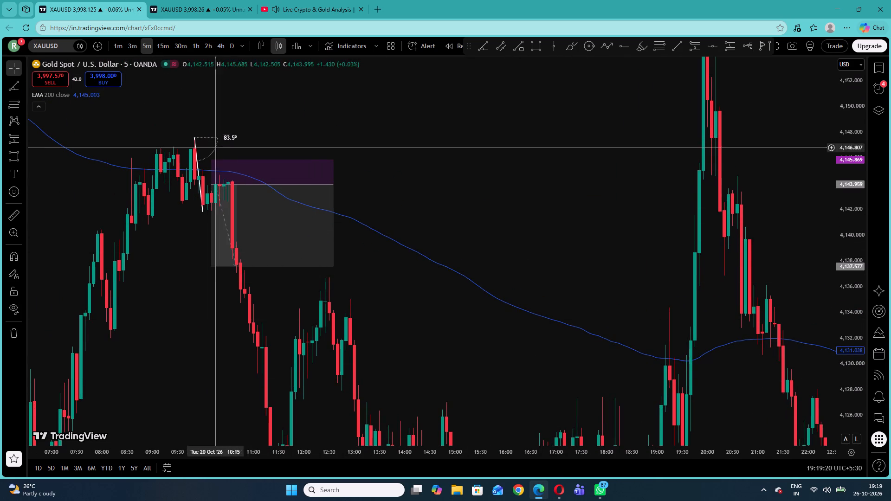
Place a long position at the 20:55 candle on 20 October with entry about 4,132.28 and stop about 4,130.58.
drag(522, 357, 306, 219)
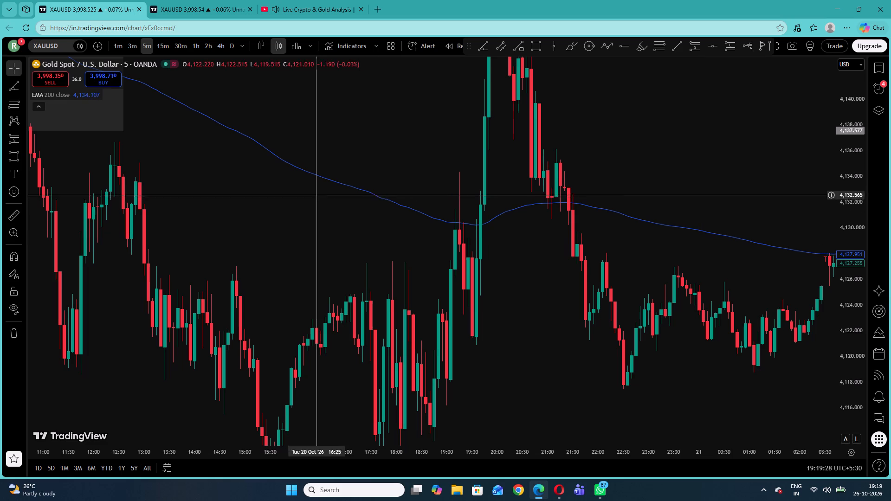
click(25, 138)
click(45, 146)
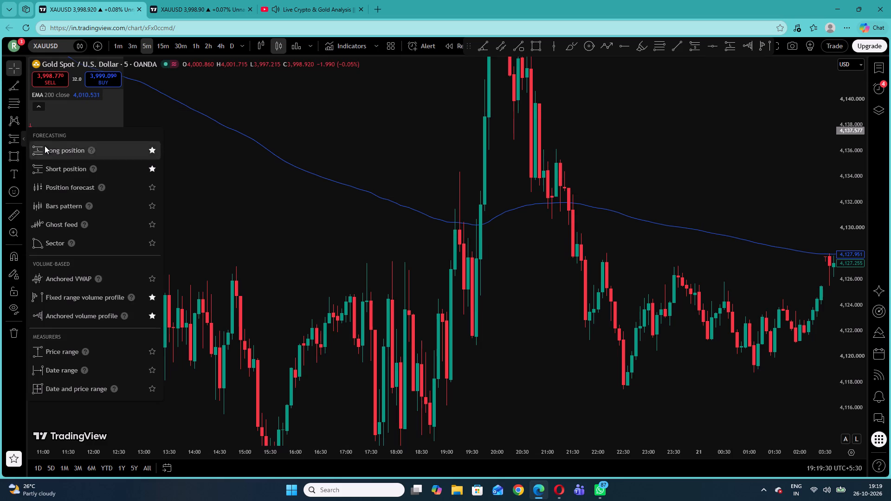
click(544, 199)
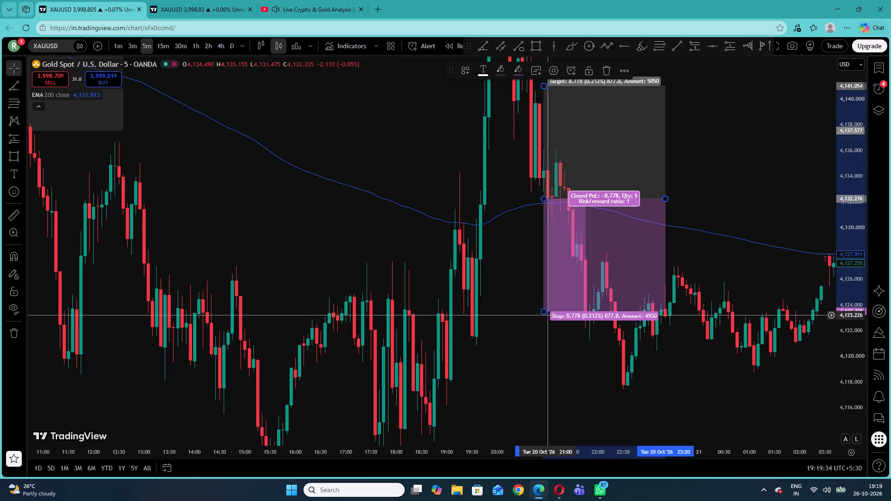
drag(543, 313, 576, 220)
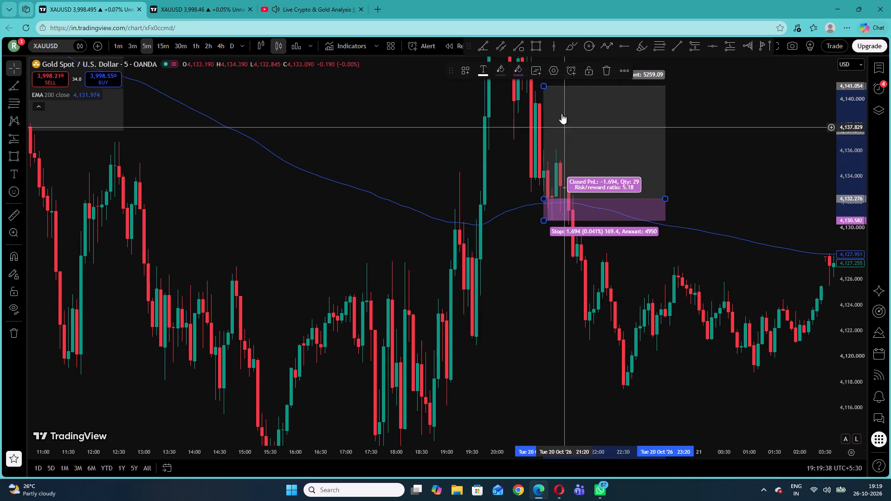
Lower the 20 October long position's target to about 4,136.03.
drag(543, 84, 543, 128)
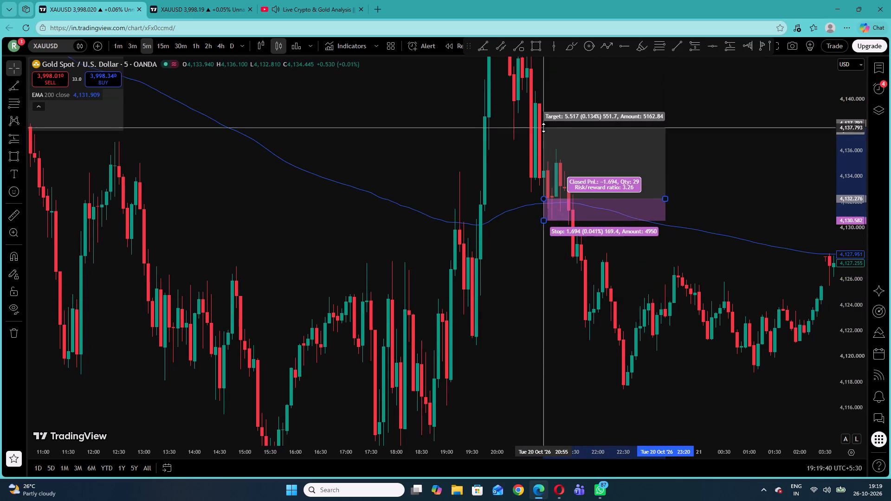
drag(543, 128, 545, 148)
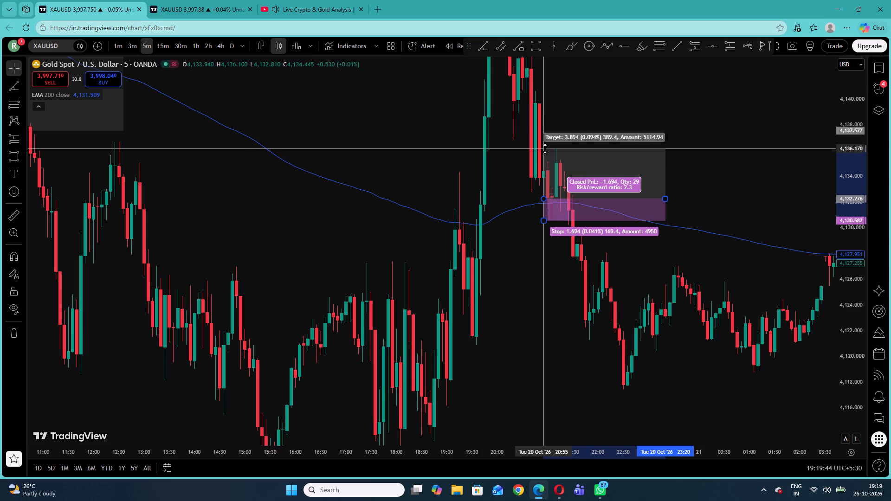
drag(545, 148, 545, 150)
click(589, 122)
drag(591, 117, 593, 119)
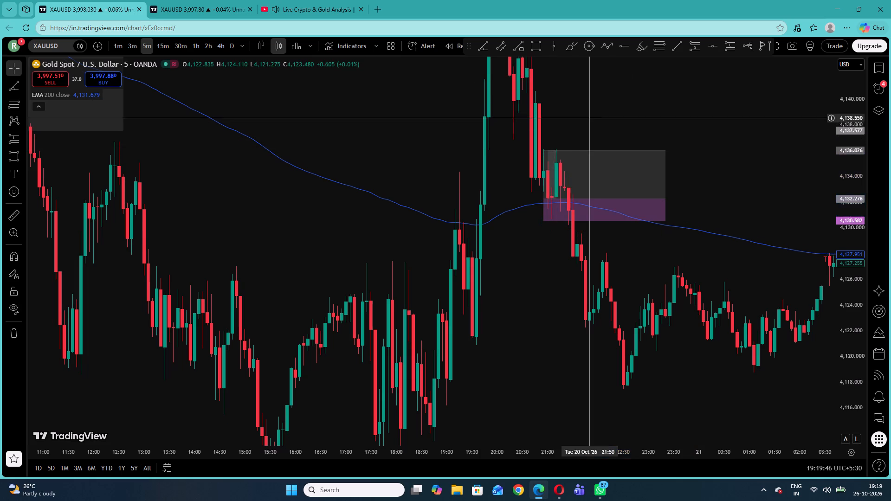
Examine the candles against the EMA 200 from the 20 October long position through 21 October.
drag(593, 119, 552, 132)
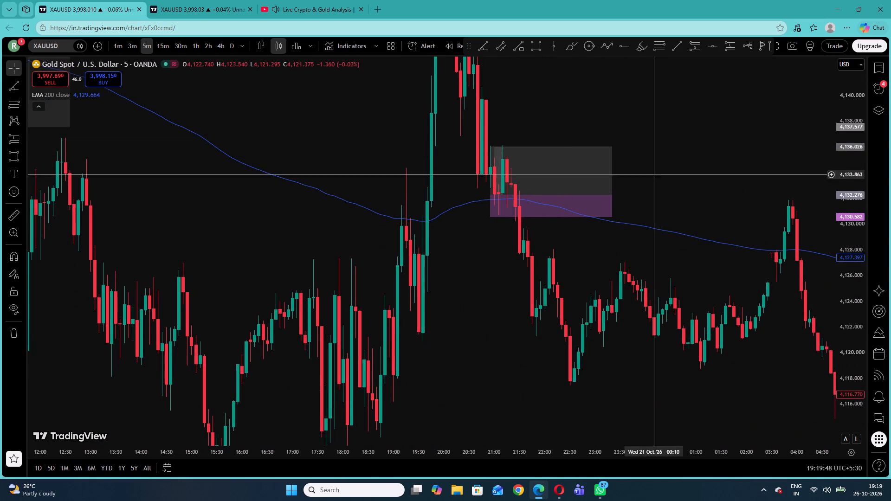
drag(682, 205, 428, 135)
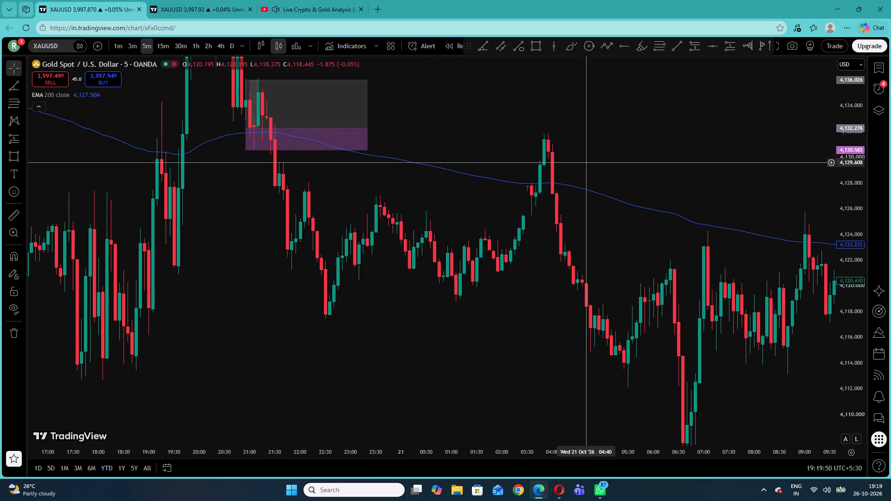
drag(622, 197, 360, 141)
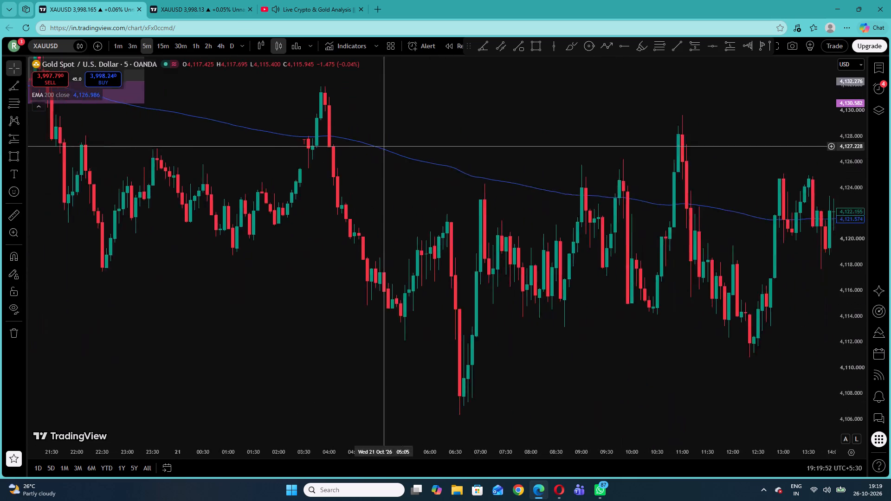
drag(360, 141, 303, 133)
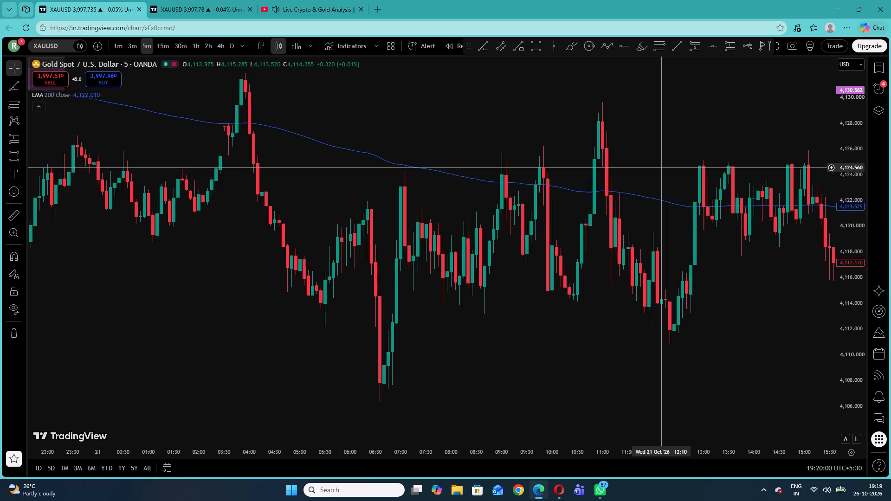
drag(685, 176, 412, 126)
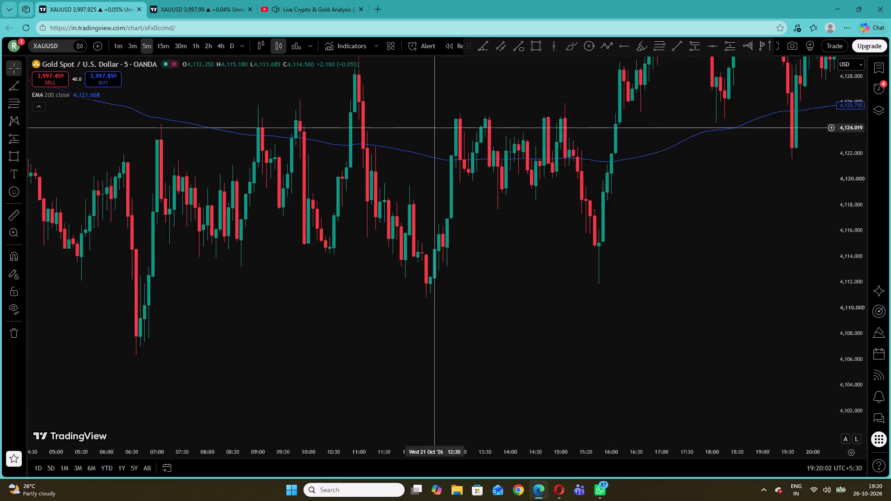
drag(412, 126, 378, 125)
drag(449, 90, 346, 199)
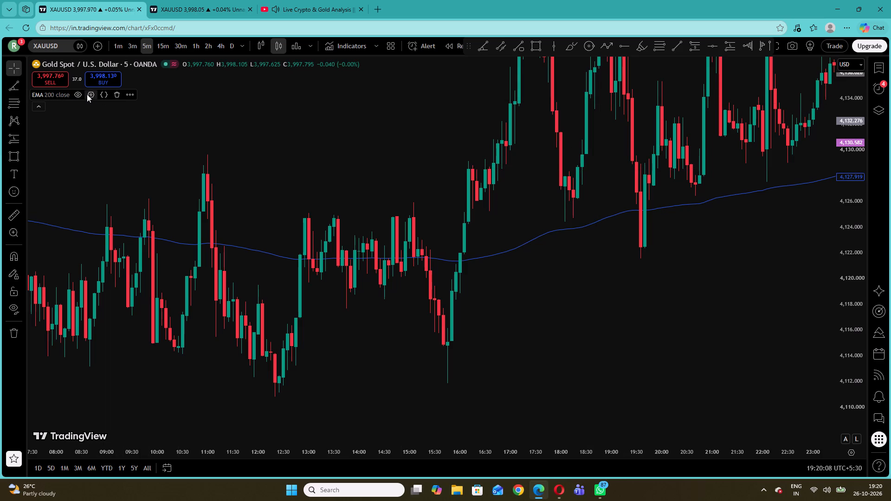
click(90, 94)
click(242, 181)
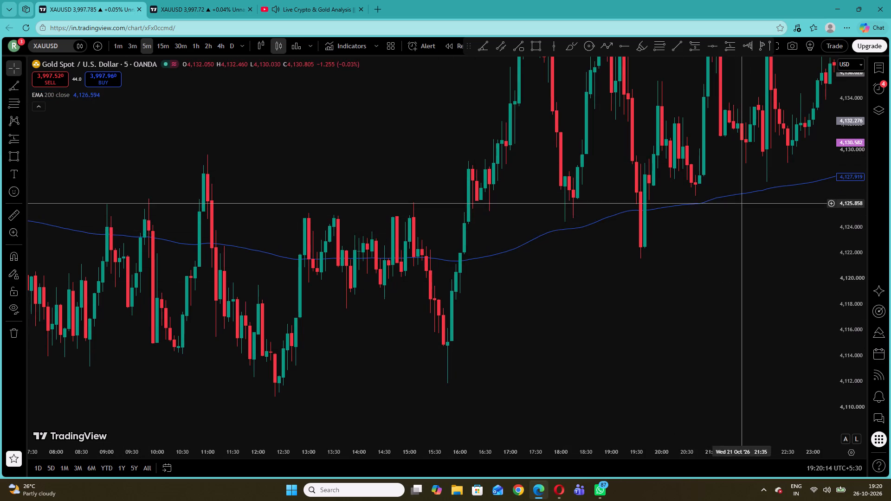
Examine the price action against the EMA 200 from late 21 October through 23 October for the next setup.
drag(738, 203, 535, 314)
drag(646, 316, 459, 207)
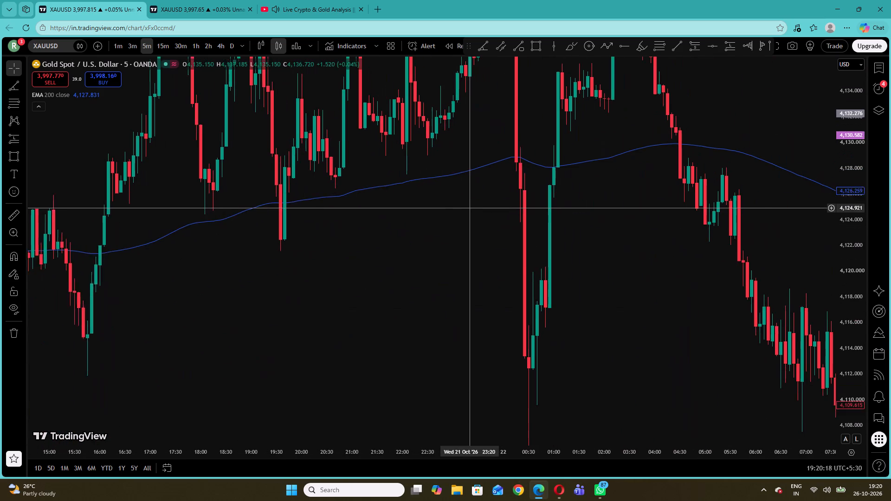
drag(459, 207, 458, 207)
drag(616, 203, 355, 225)
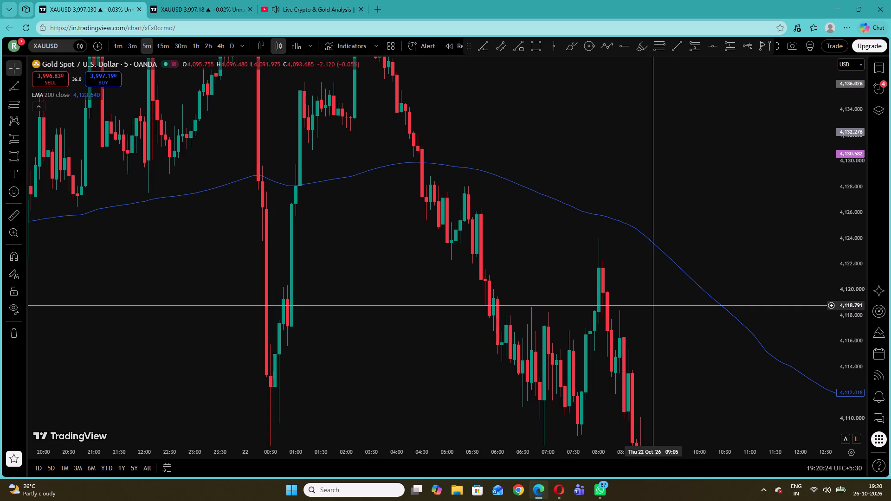
drag(651, 305, 572, 180)
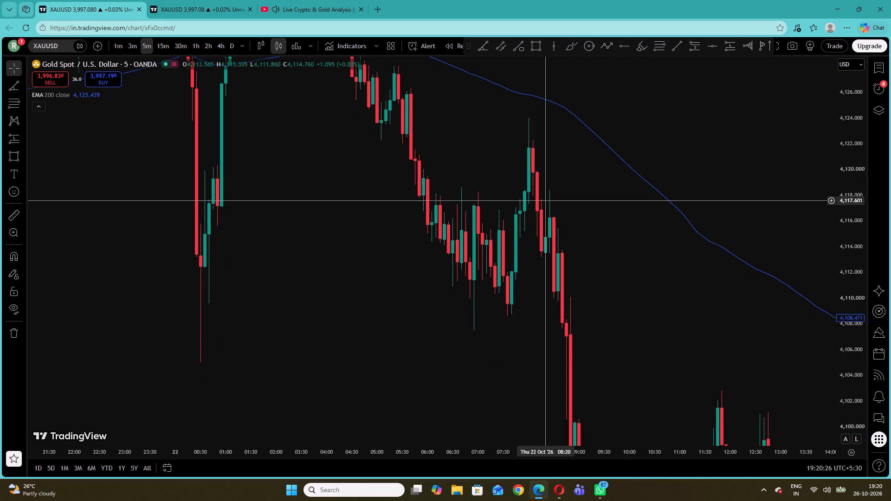
drag(632, 295, 522, 84)
drag(695, 249, 684, 247)
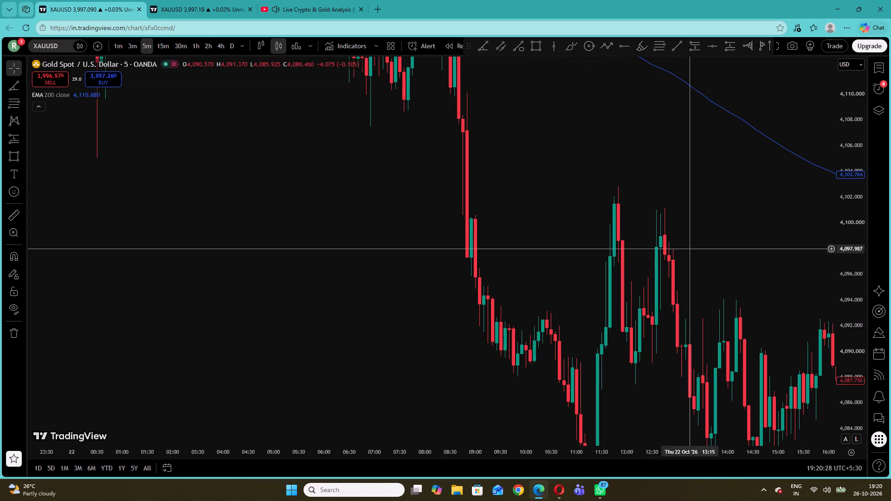
drag(684, 247, 480, 139)
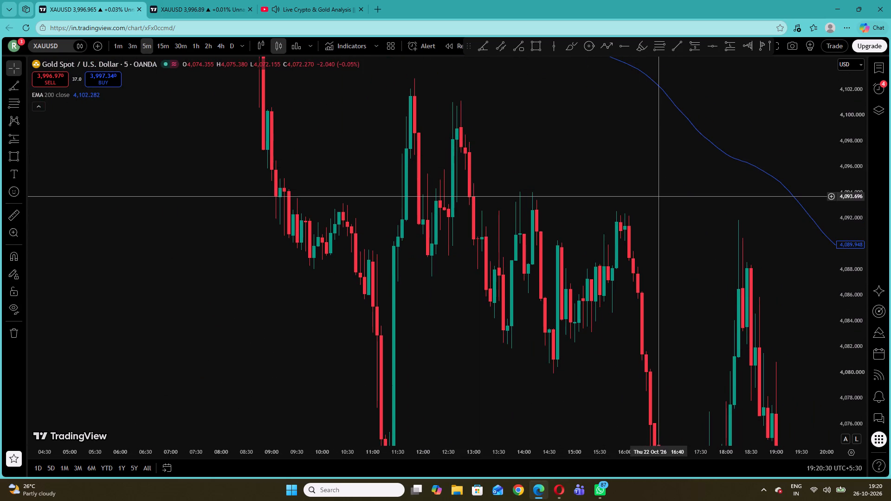
drag(739, 306, 505, 110)
drag(671, 282, 485, 62)
drag(663, 285, 497, 120)
drag(652, 303, 621, 257)
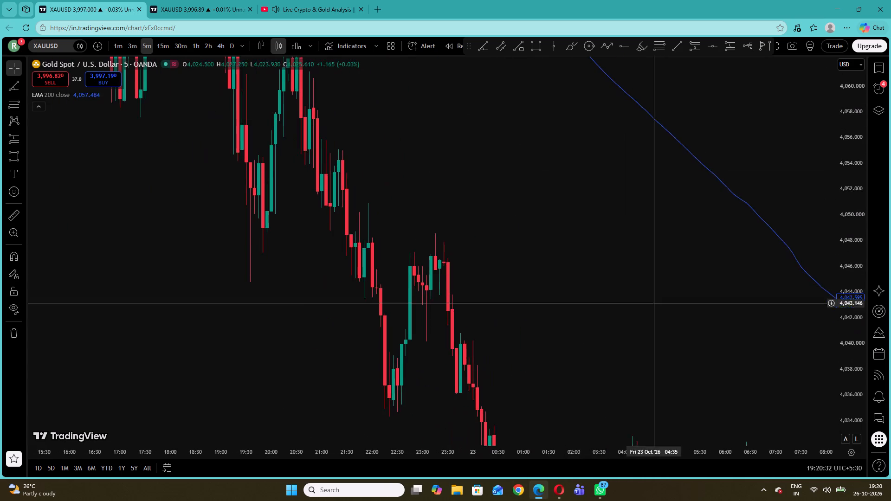
drag(621, 257, 499, 79)
drag(680, 238, 448, 83)
drag(680, 160, 462, 236)
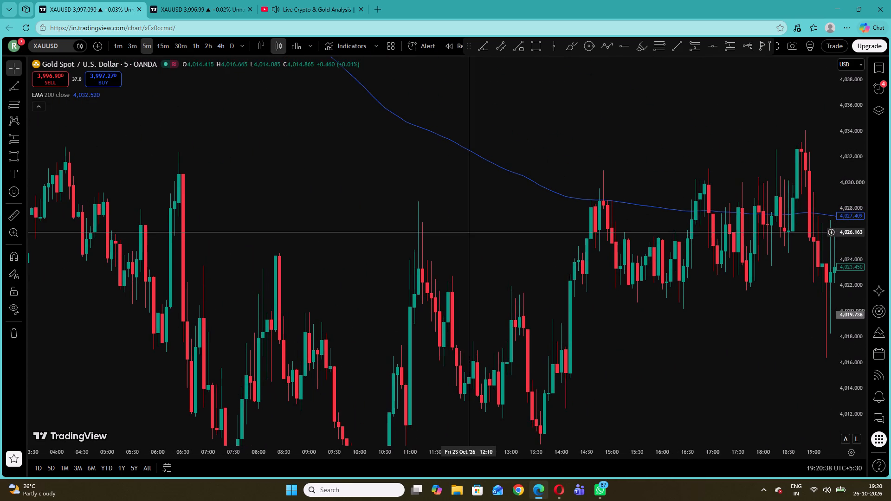
Place a short position at the 14:40 candle on 23 October with entry about 4,028.58, stop about 4,031.00 and target about 4,021.15.
click(20, 138)
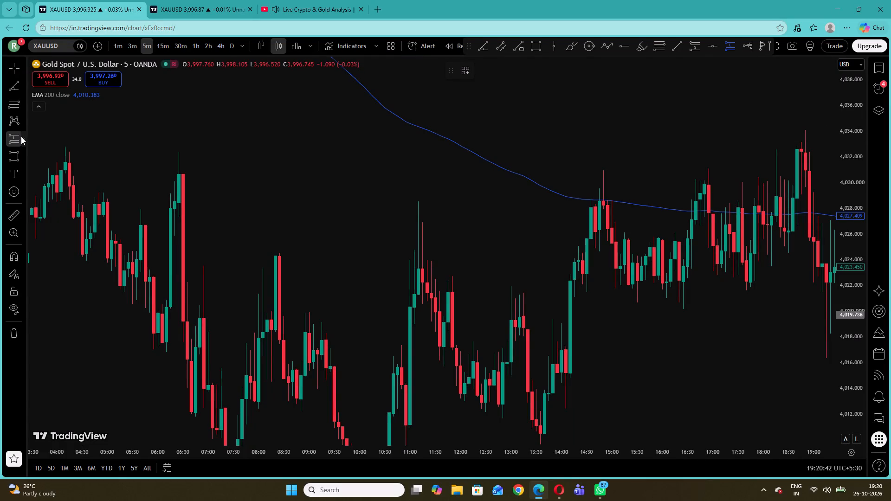
click(21, 136)
click(61, 167)
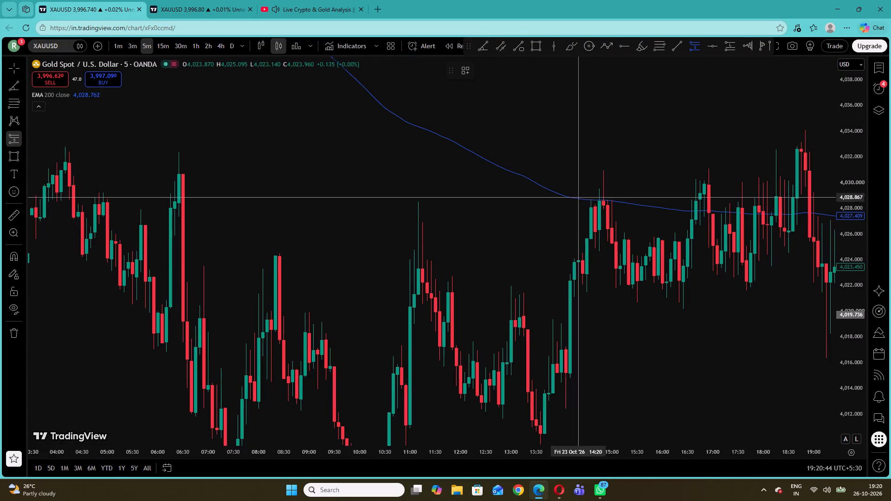
click(596, 201)
drag(588, 117, 588, 126)
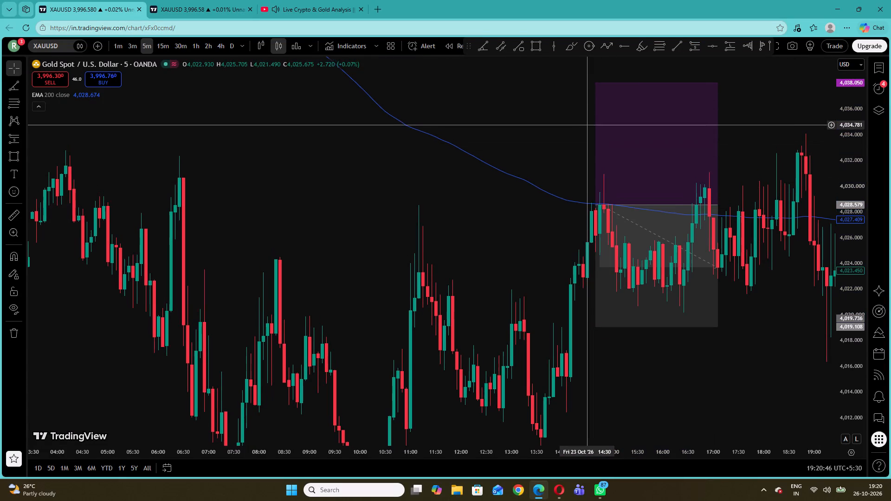
drag(588, 126, 589, 127)
drag(597, 83, 618, 175)
drag(597, 330, 607, 308)
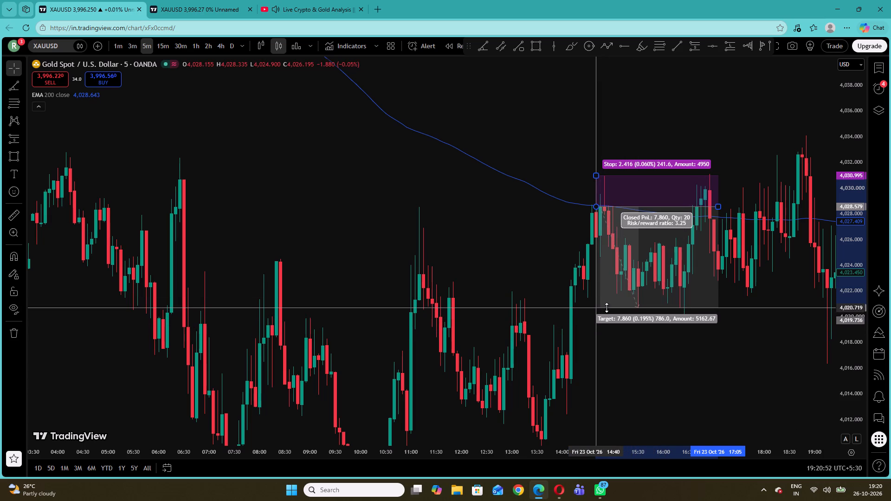
drag(607, 308, 612, 302)
click(555, 251)
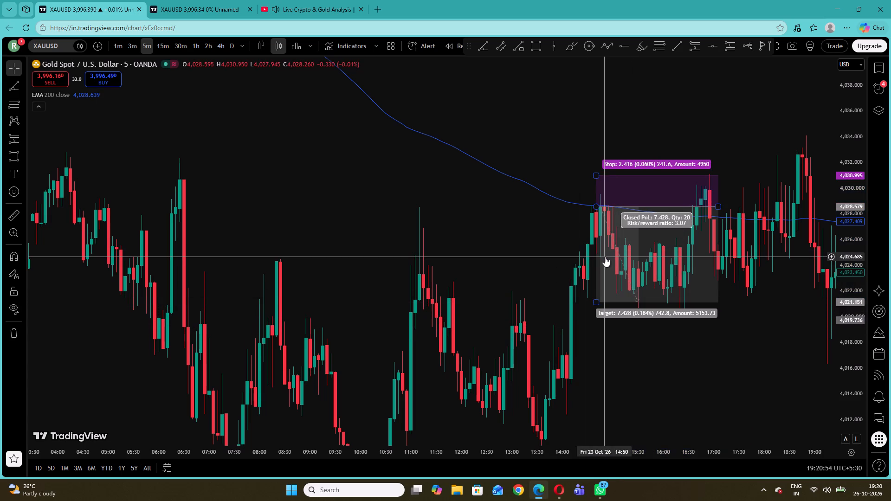
click(530, 230)
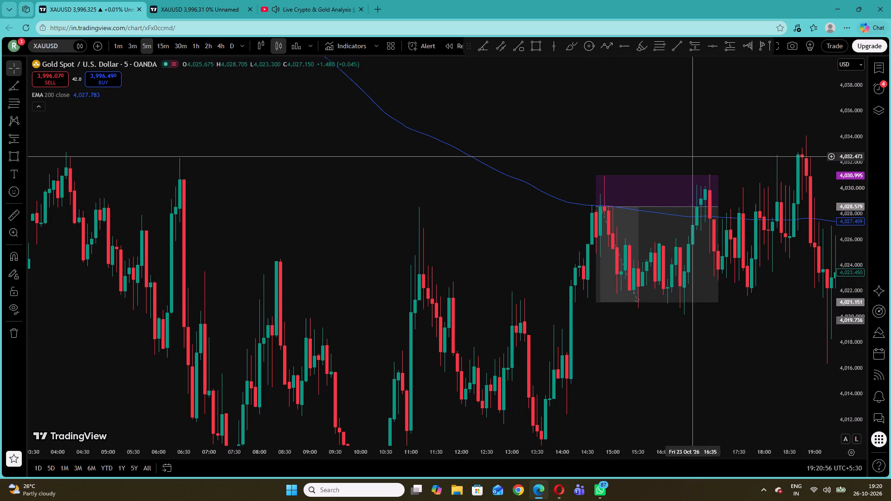
Review the price action from the 23 October short position to the latest 26 October candle.
drag(691, 155, 305, 173)
drag(596, 315, 604, 164)
drag(696, 346, 492, 155)
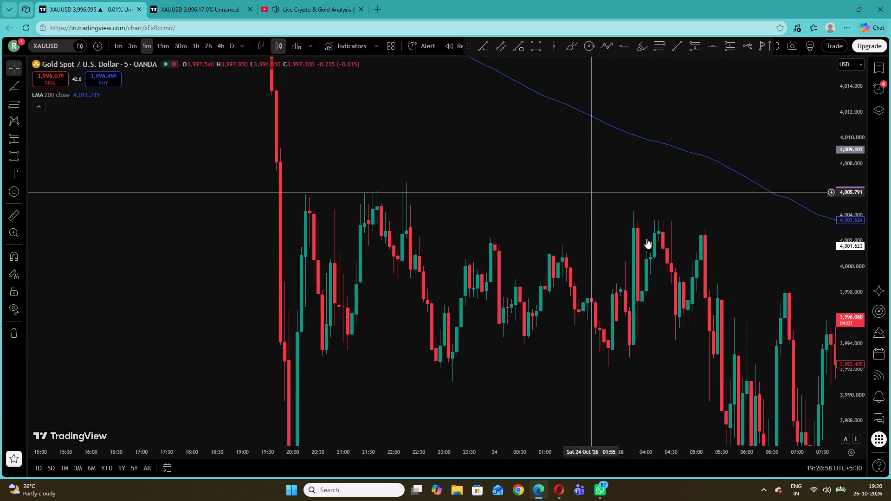
drag(750, 240, 625, 216)
drag(718, 297, 480, 339)
drag(636, 219, 445, 302)
drag(786, 246, 491, 294)
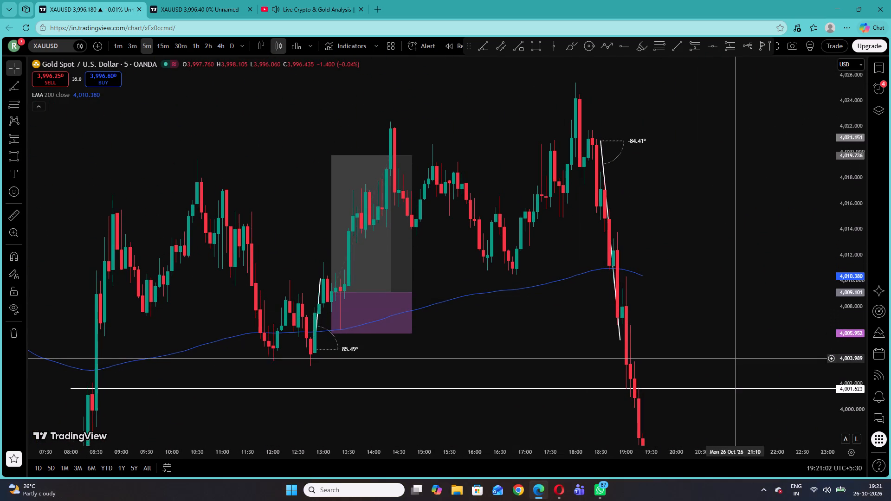
drag(737, 359, 652, 183)
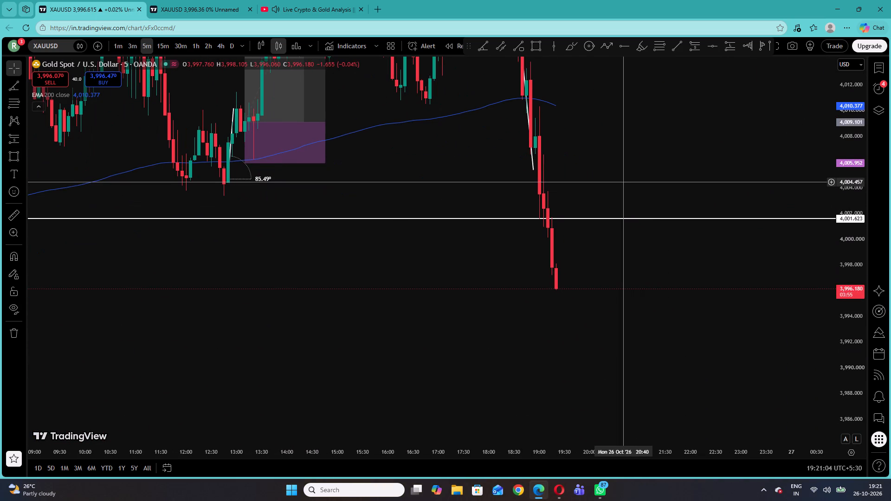
Check the live gold analysis stream on YouTube and return to the 5-minute XAUUSD chart.
click(310, 0)
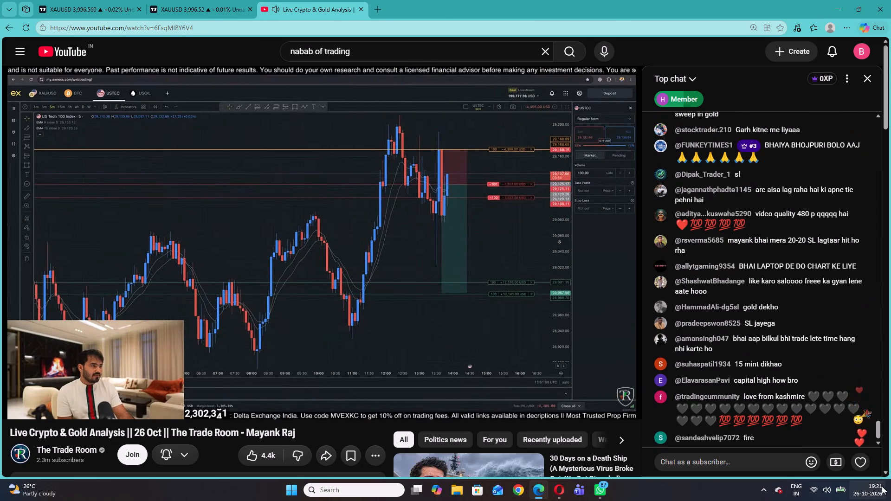
click(880, 485)
click(876, 496)
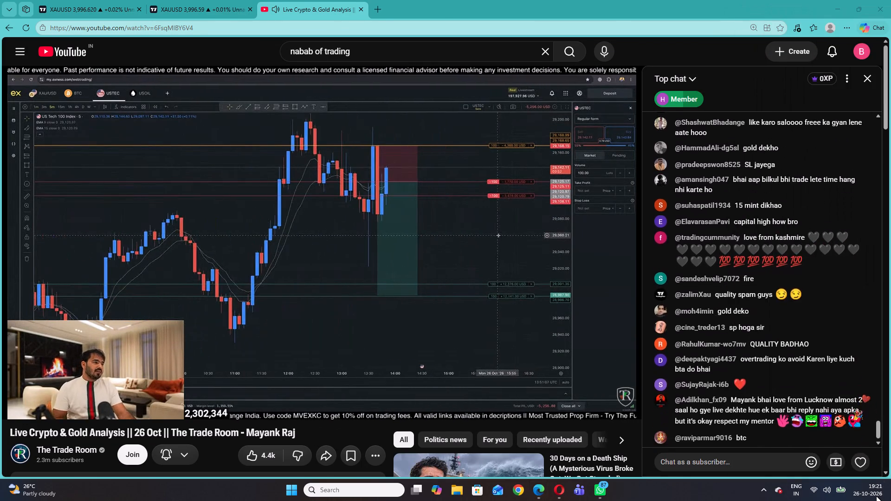
click(876, 496)
click(861, 498)
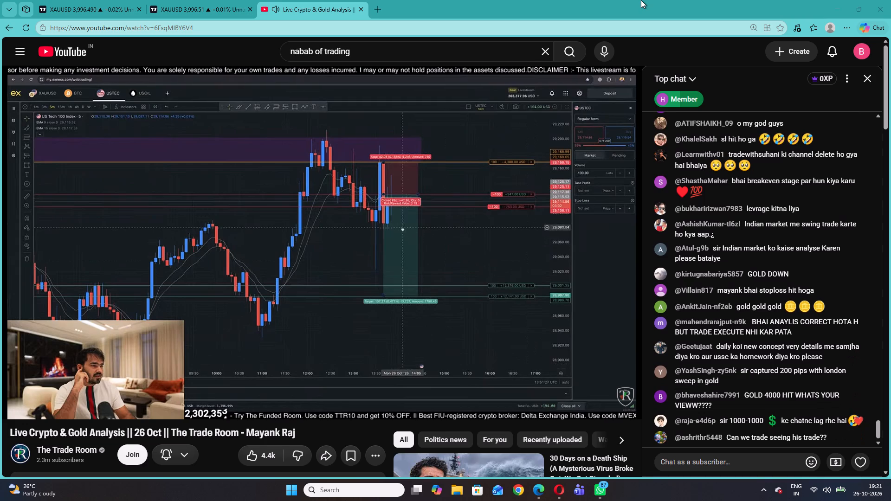
scroll(641, 0, down, 1)
scroll(641, 0, up, 1)
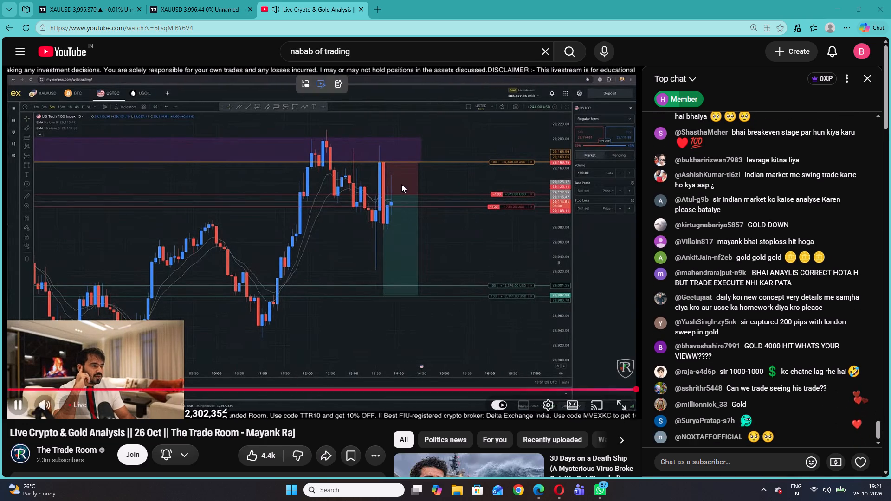
scroll(408, 189, down, 1)
click(106, 0)
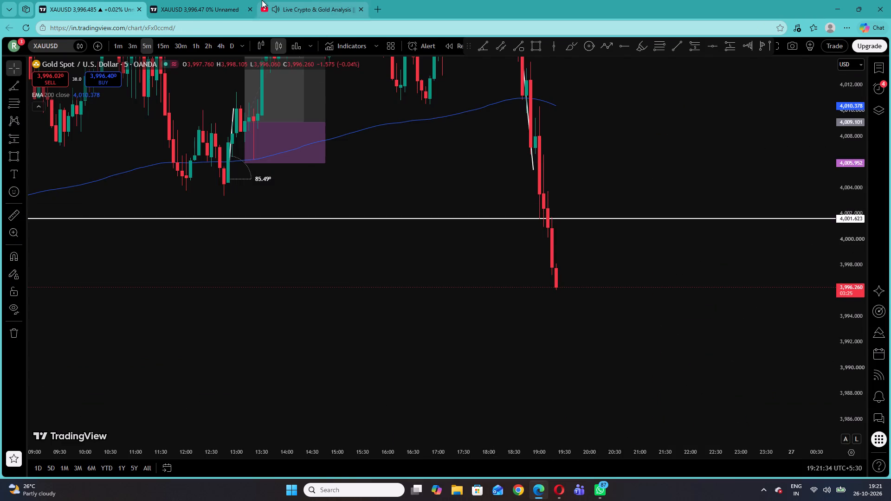
Check the recent price action on the 1-minute FOREX.com XAUUSD chart in the other browser tab.
click(245, 0)
right_click(477, 148)
click(389, 167)
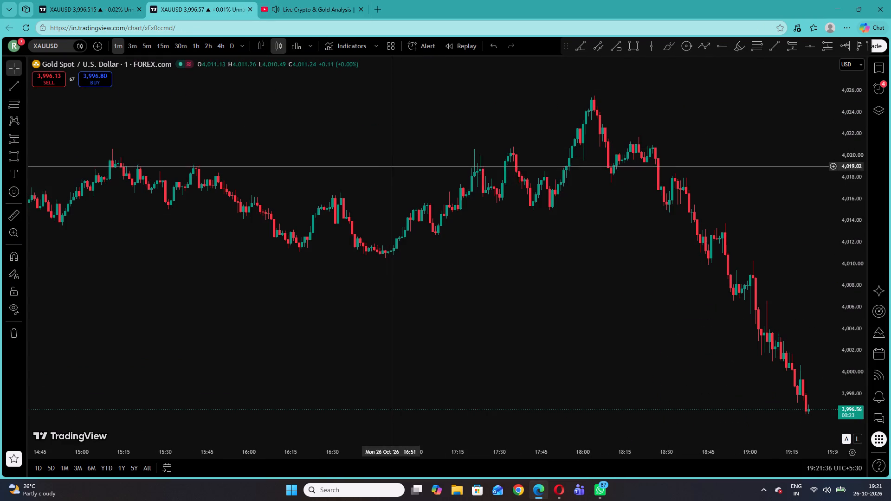
drag(860, 202, 851, 256)
right_click(682, 143)
click(355, 166)
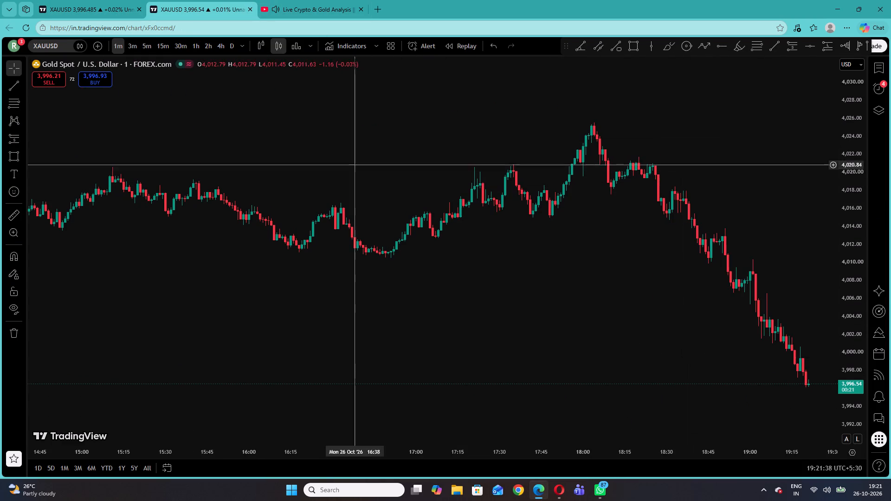
Return to the 5-minute OANDA XAUUSD chart and remove all of its drawings, keeping the EMA 200.
click(105, 0)
right_click(407, 187)
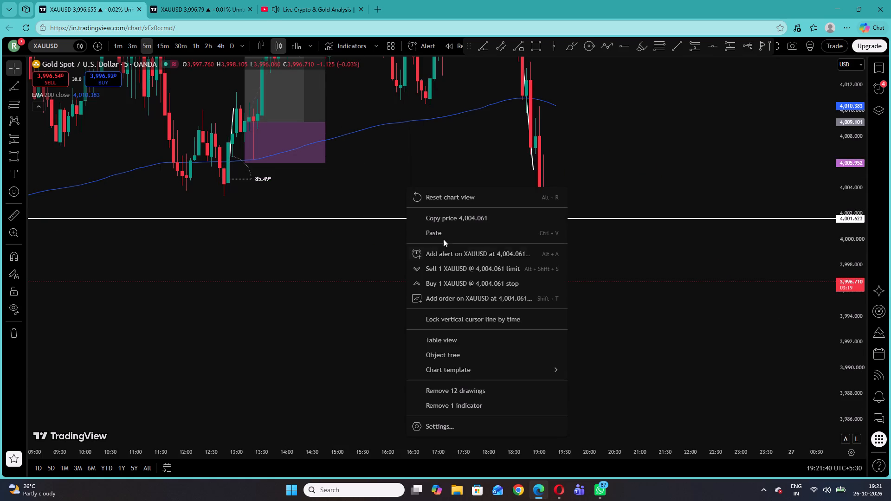
click(463, 388)
drag(439, 132, 551, 287)
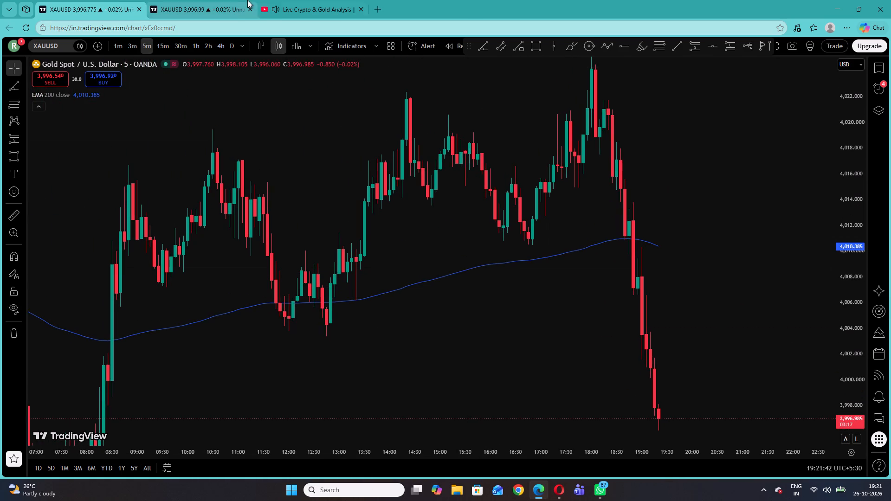
Check the YouTube gold analysis stream and the 1-minute FOREX.com XAUUSD chart, ending back on the OANDA chart.
click(323, 0)
click(101, 0)
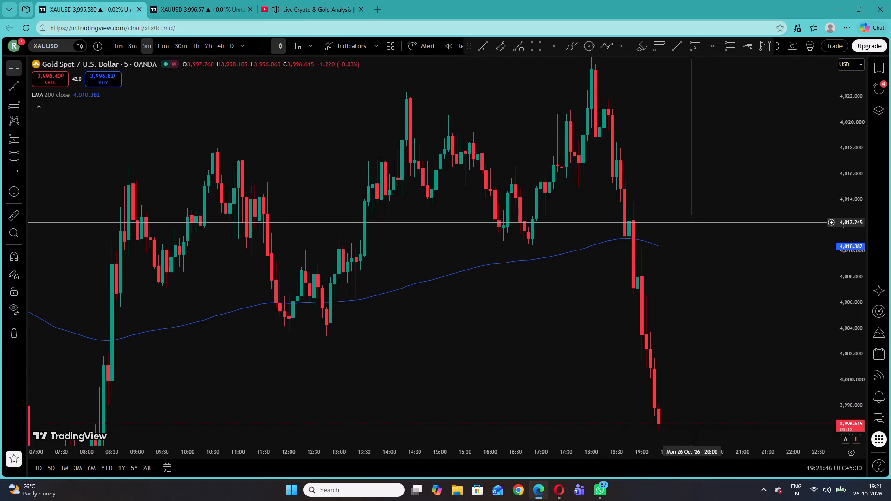
click(207, 0)
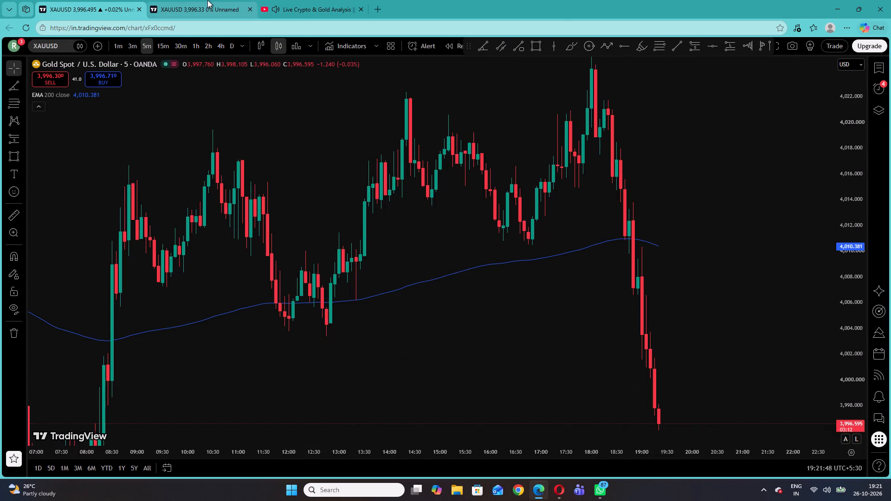
click(91, 0)
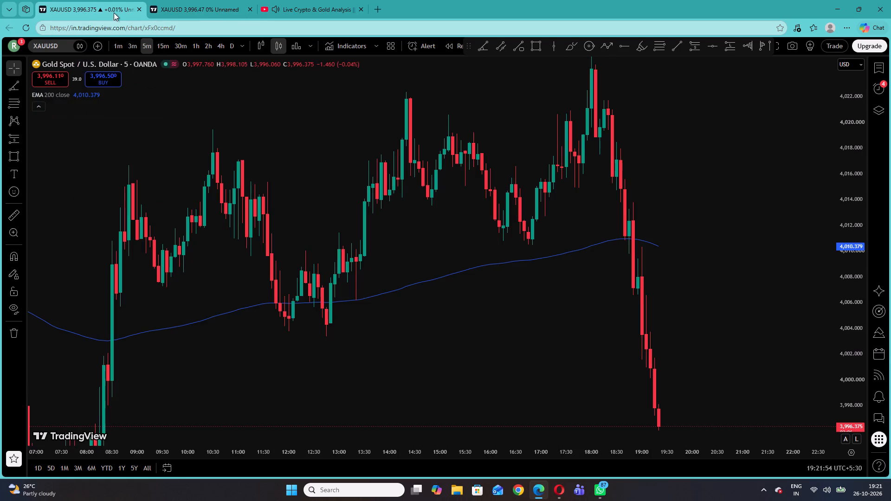
click(324, 0)
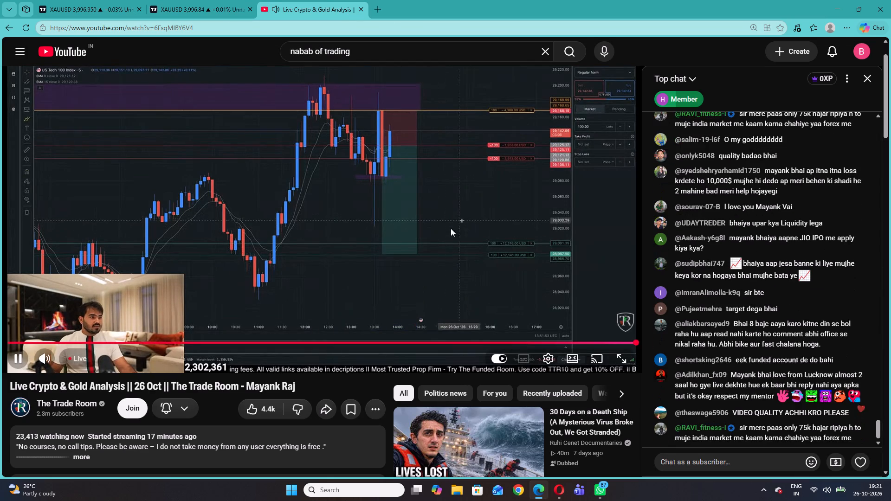
click(116, 0)
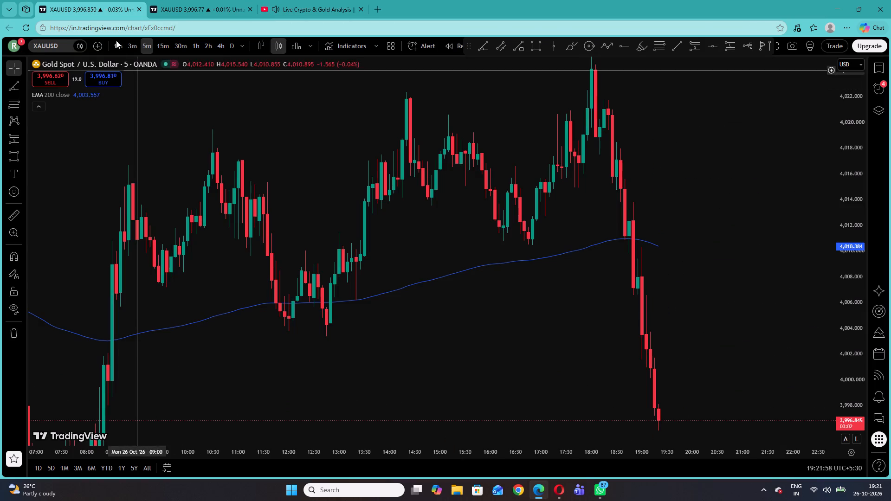
Switch the OANDA XAUUSD chart to the 1-minute timeframe and stretch its price scale for closer candle detail.
click(116, 40)
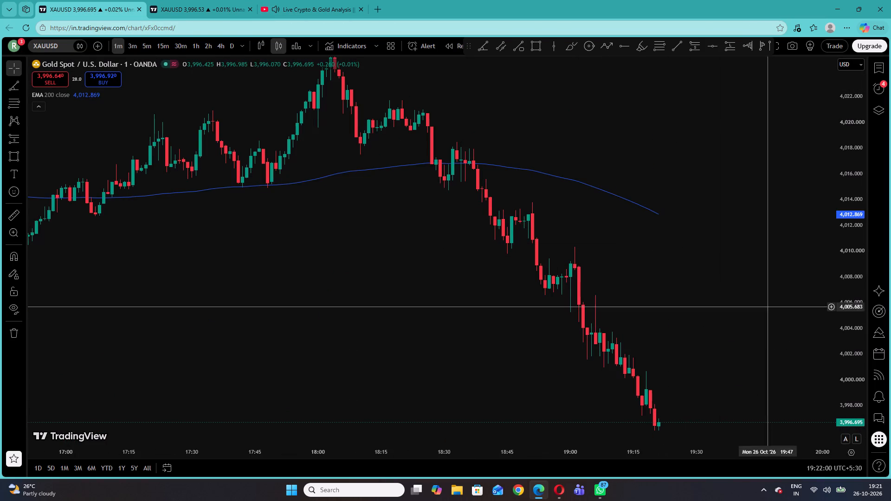
drag(856, 314, 859, 188)
drag(492, 213, 679, 363)
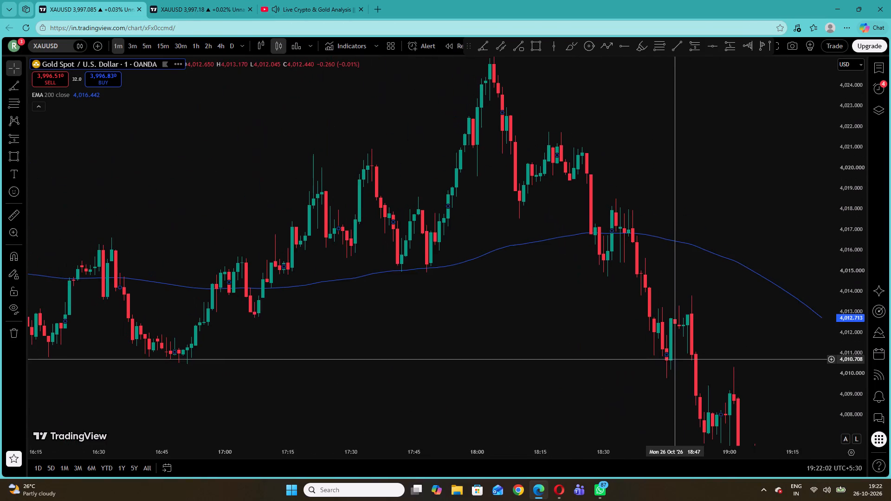
drag(679, 363, 681, 363)
drag(450, 306, 754, 318)
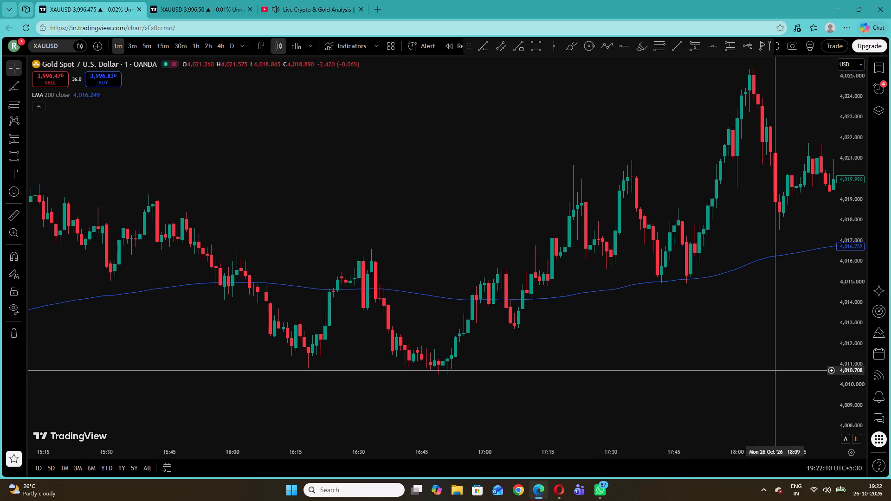
Search the web for "doji camdle" in a new browser tab and open the image results.
click(383, 12)
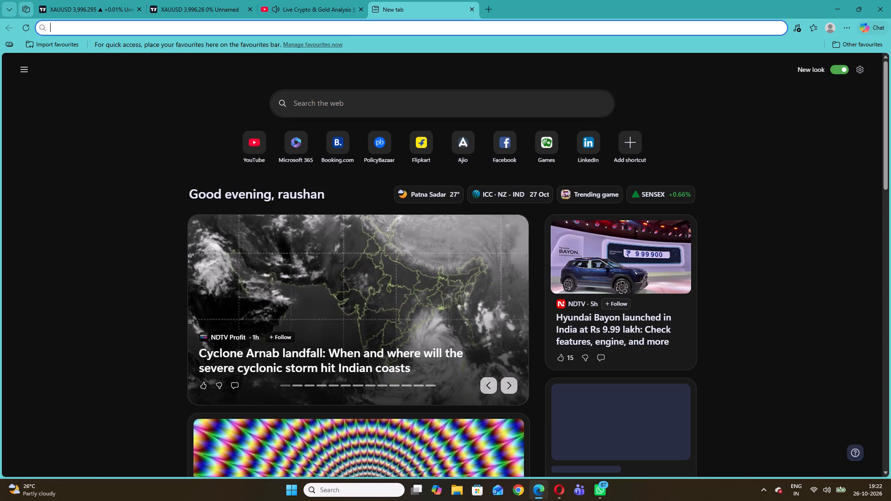
click(392, 30)
click(392, 30)
text(doji camdle)
key(Return)
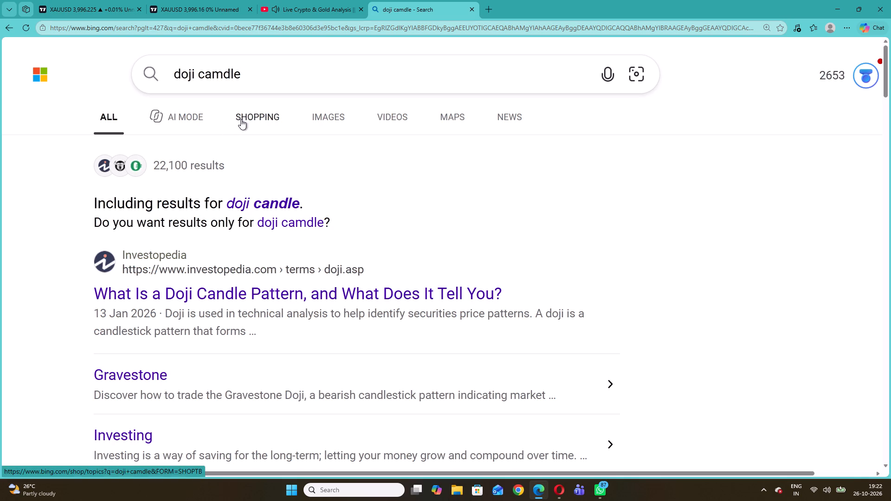
click(339, 114)
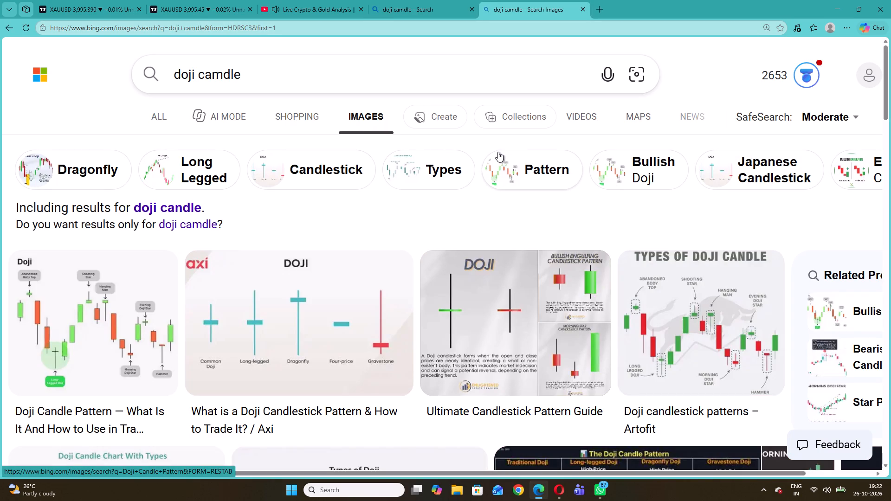
Return to the 1-minute OANDA XAUUSD chart and examine the 26 October price action around the EMA 200, back to the early morning.
click(301, 0)
click(101, 0)
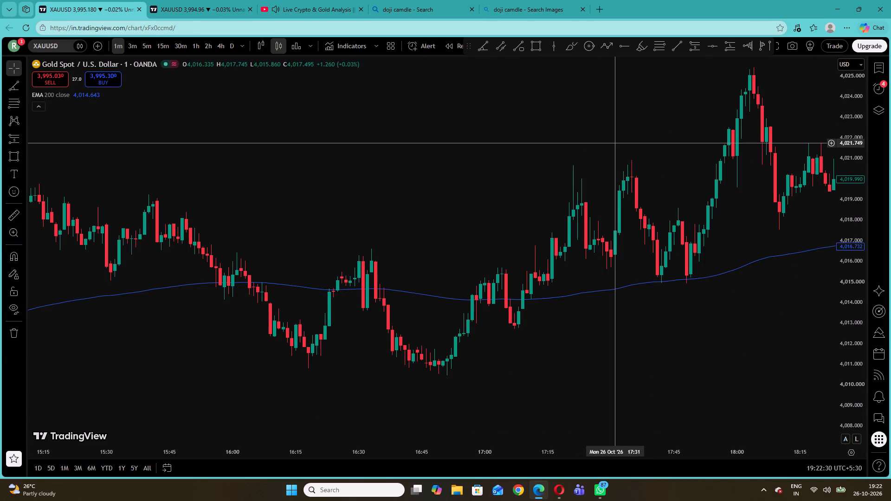
drag(417, 184, 768, 152)
drag(622, 149, 827, 238)
drag(496, 218, 684, 163)
drag(458, 287, 839, 146)
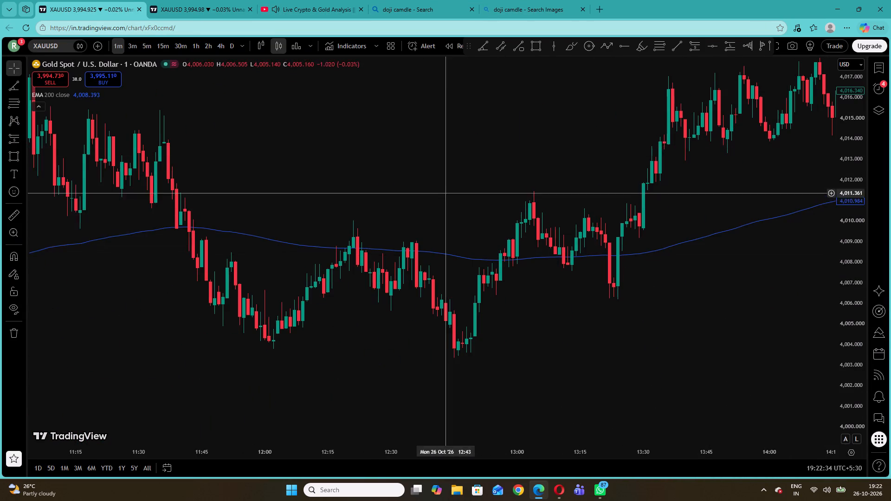
drag(464, 190, 778, 231)
drag(304, 271, 757, 239)
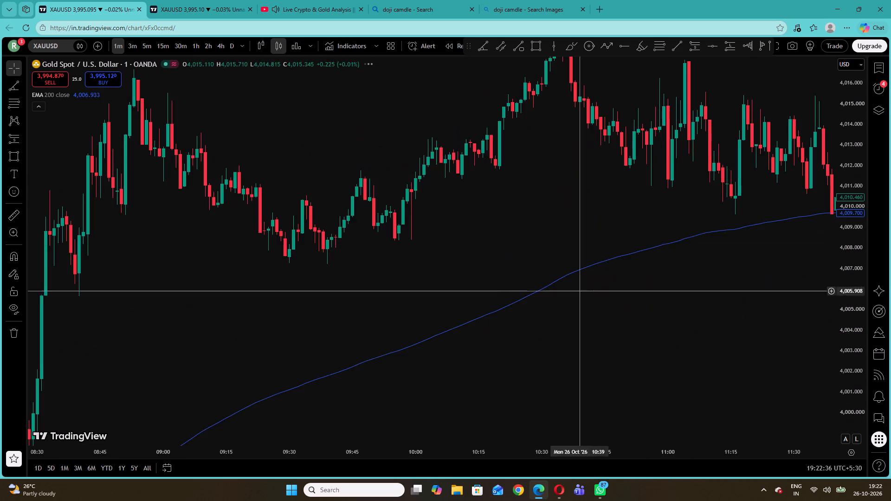
drag(466, 297, 890, 197)
drag(624, 277, 822, 104)
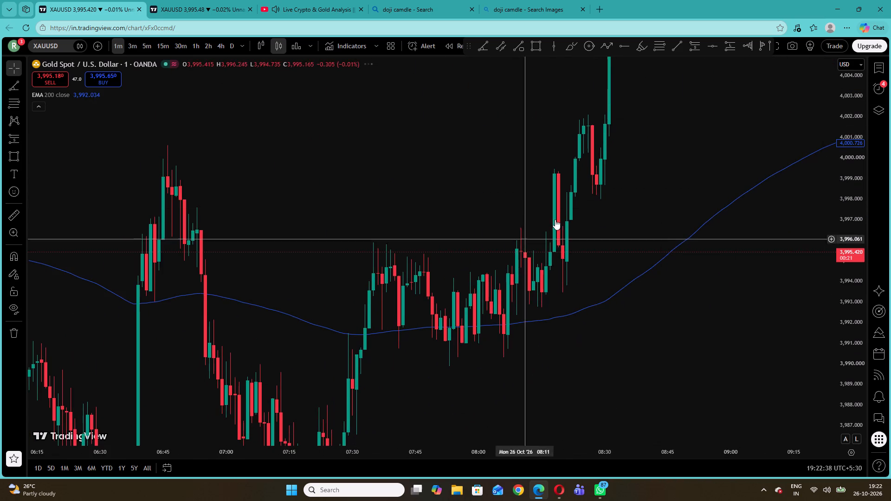
drag(445, 232, 693, 136)
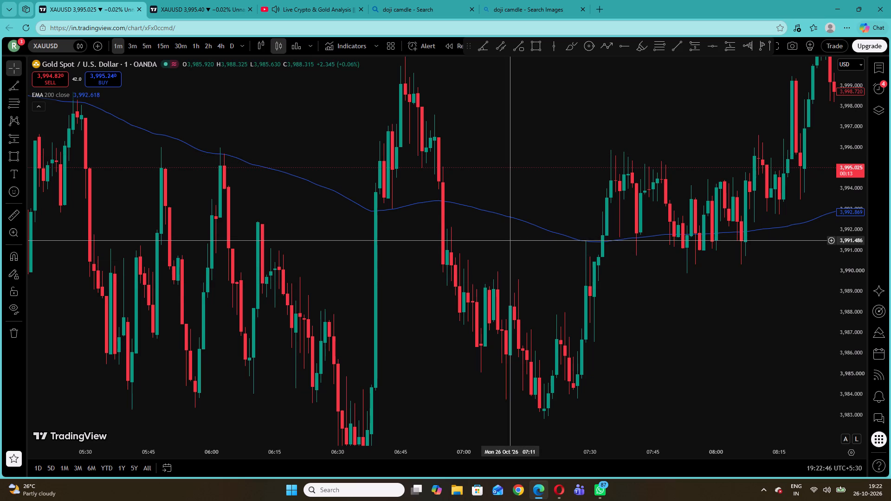
drag(427, 276, 723, 163)
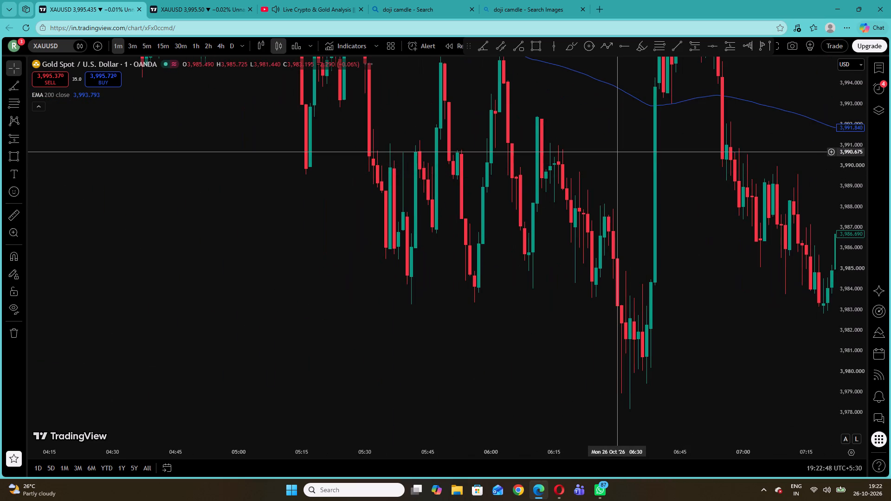
drag(615, 152, 556, 303)
drag(692, 173, 680, 267)
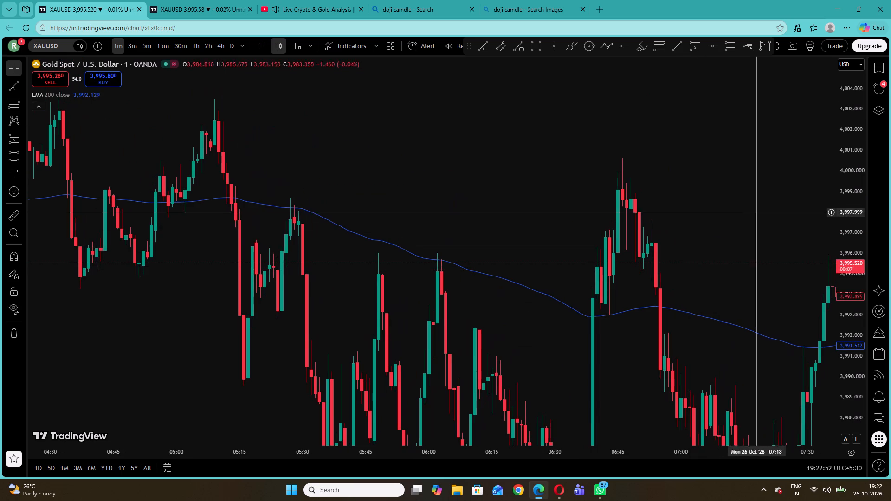
drag(856, 319, 864, 176)
drag(740, 368, 723, 322)
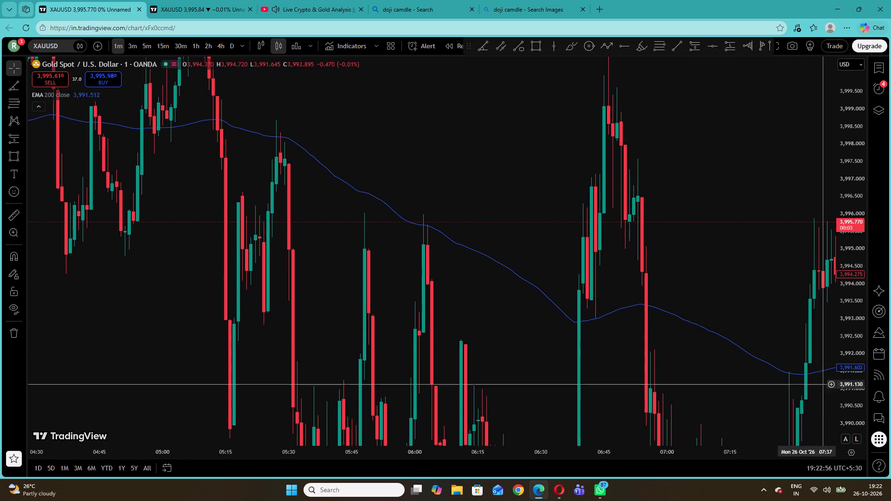
drag(842, 417, 824, 467)
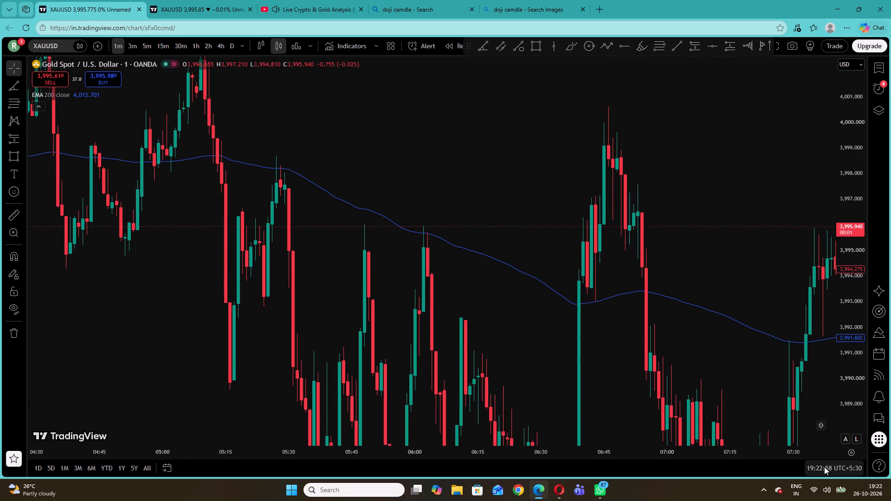
drag(824, 467, 827, 468)
drag(705, 283, 734, 287)
drag(503, 146, 604, 162)
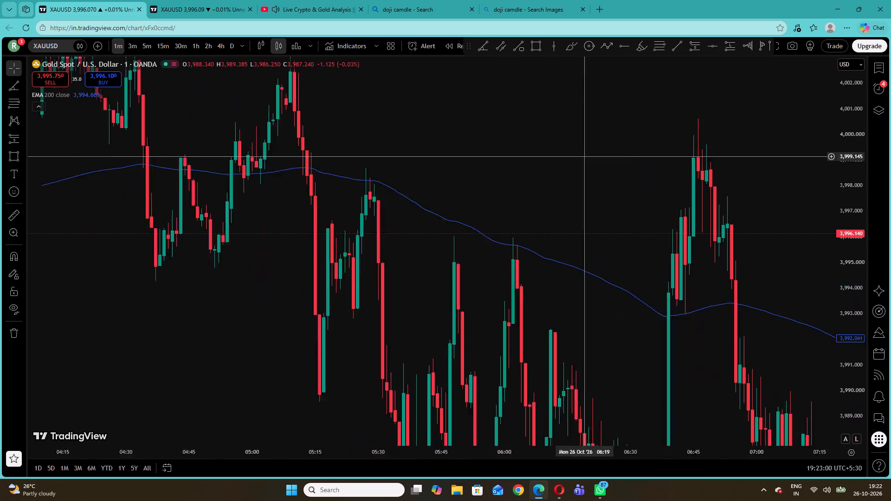
drag(604, 162, 621, 161)
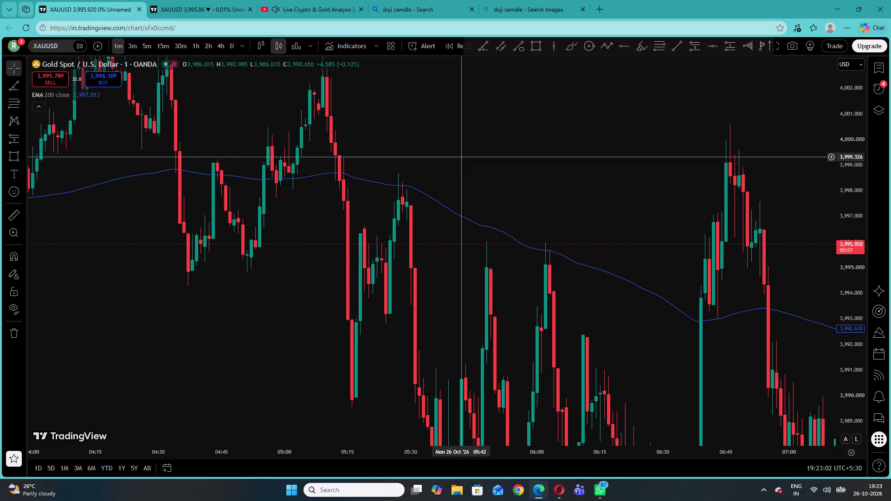
drag(463, 157, 641, 142)
drag(641, 142, 601, 161)
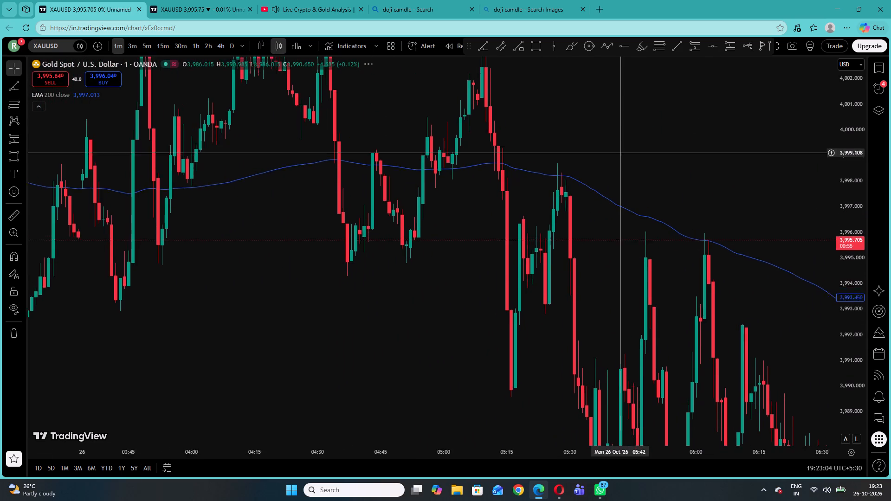
drag(601, 161, 521, 203)
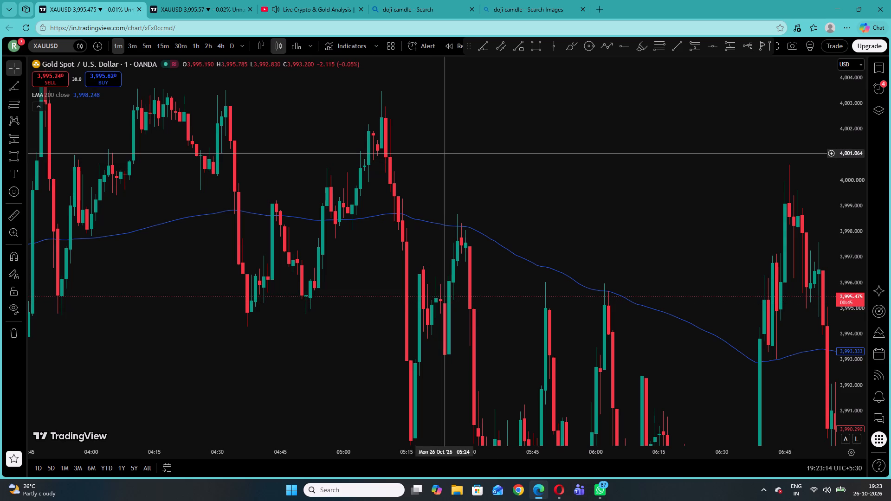
Draw a trend angle of about 86.1° along the rise through the EMA 200 near 04:55, starting at about 3,995.76.
click(11, 88)
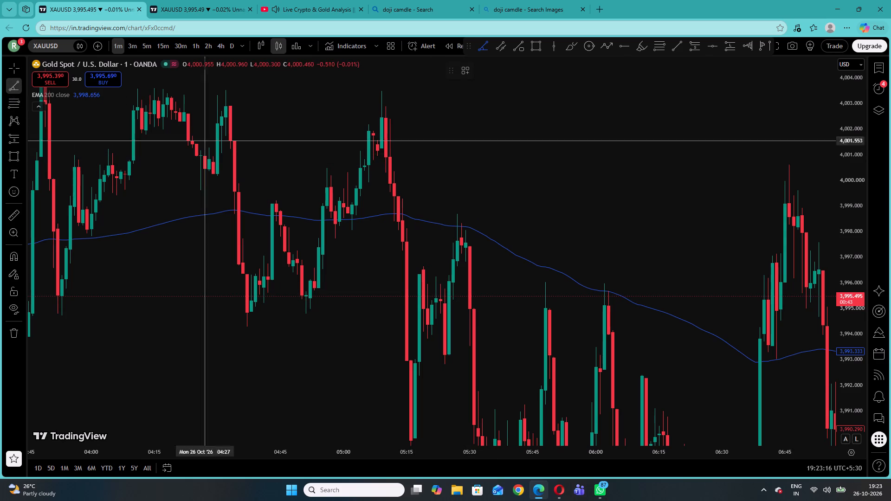
click(316, 289)
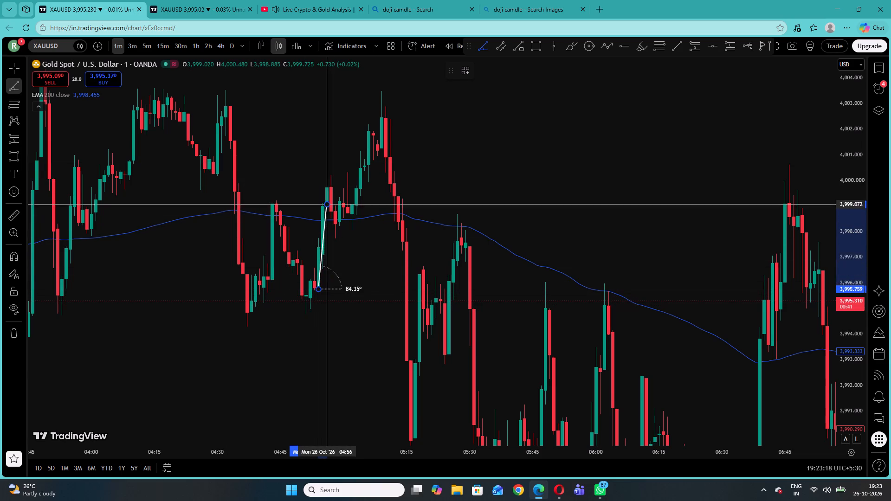
click(328, 166)
click(297, 163)
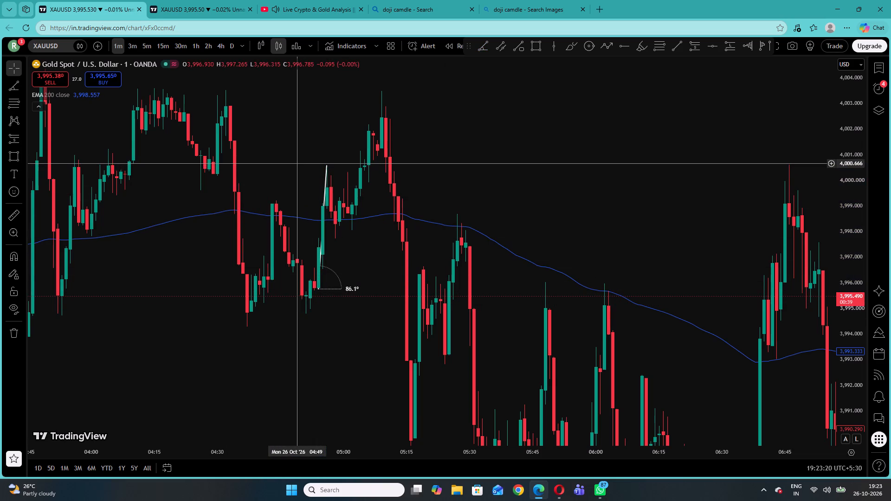
Place a long position at 05:01 with entry 3,999.054, stop 3,998.022 and target 4,002.458, ending at about 05:17.
click(23, 138)
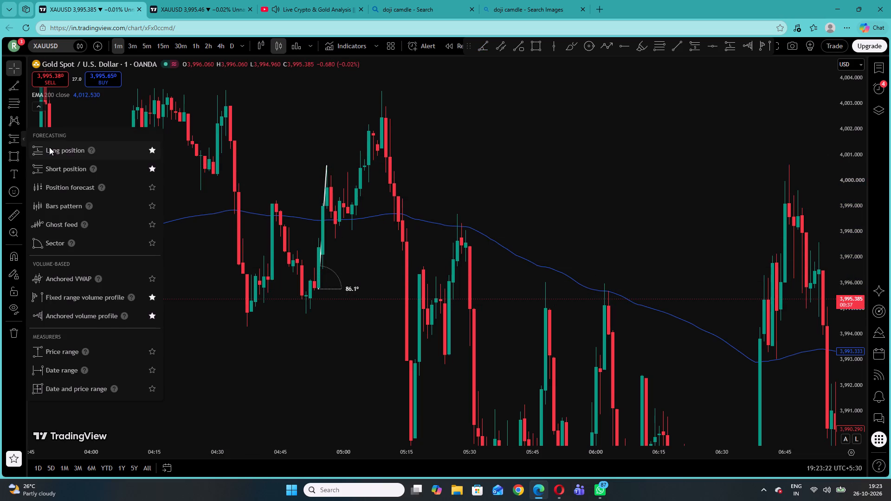
click(49, 147)
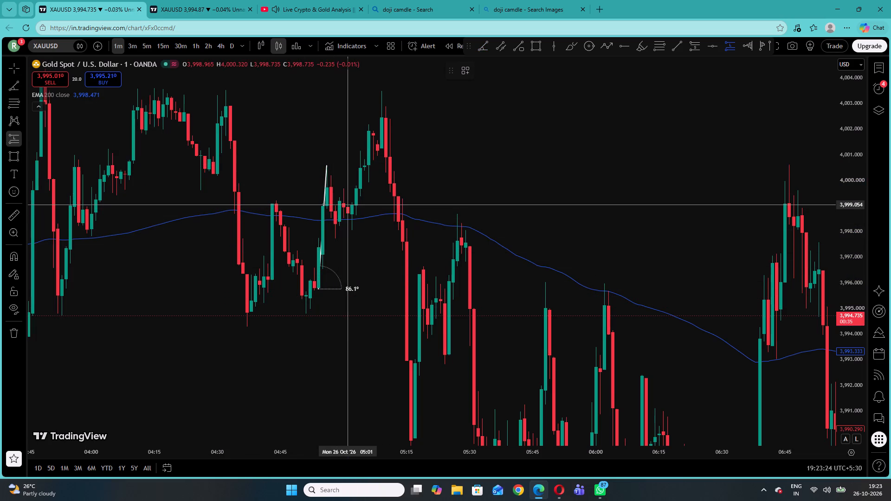
click(346, 205)
drag(349, 338, 387, 249)
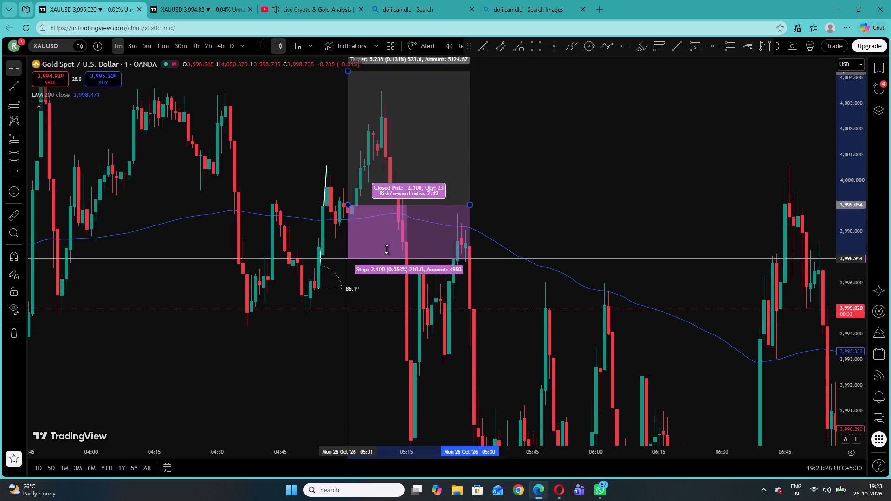
drag(387, 249, 389, 231)
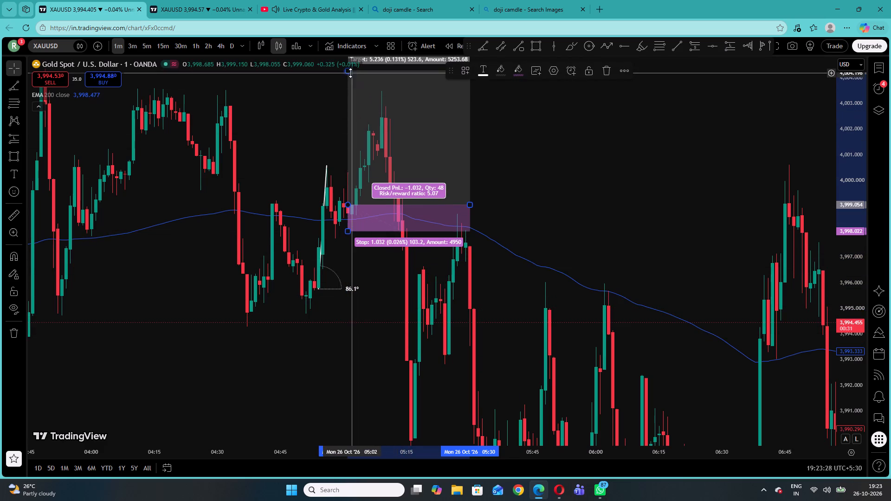
drag(349, 70, 353, 117)
click(536, 215)
drag(471, 204, 414, 203)
click(460, 186)
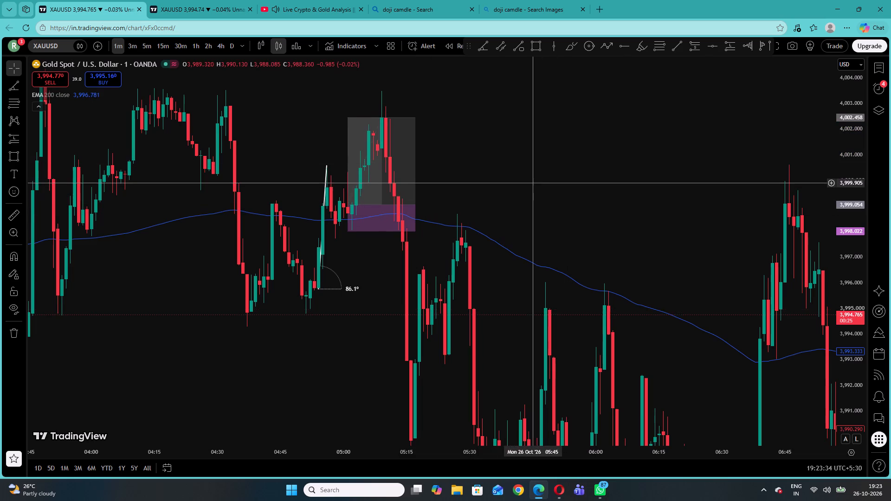
Draw a trend angle of about -84.19° down the drop after the long position, from 4,002.838 to 3,991.558 at 05:17.
click(9, 86)
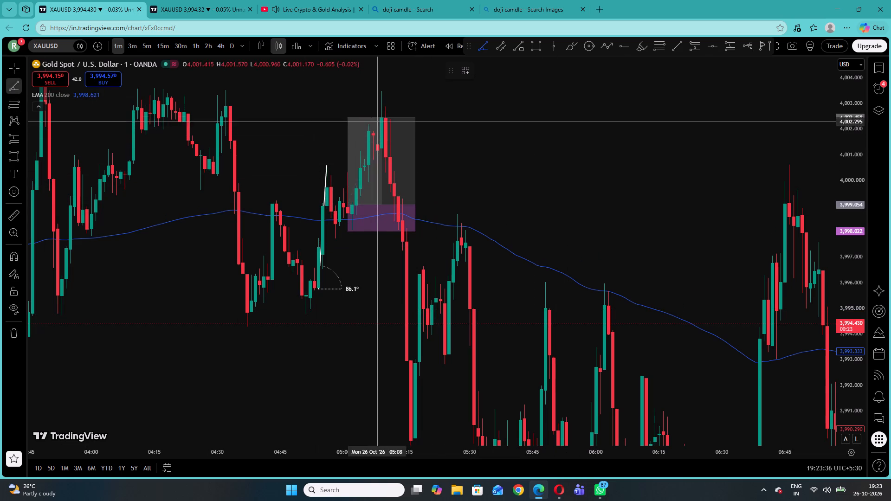
click(385, 108)
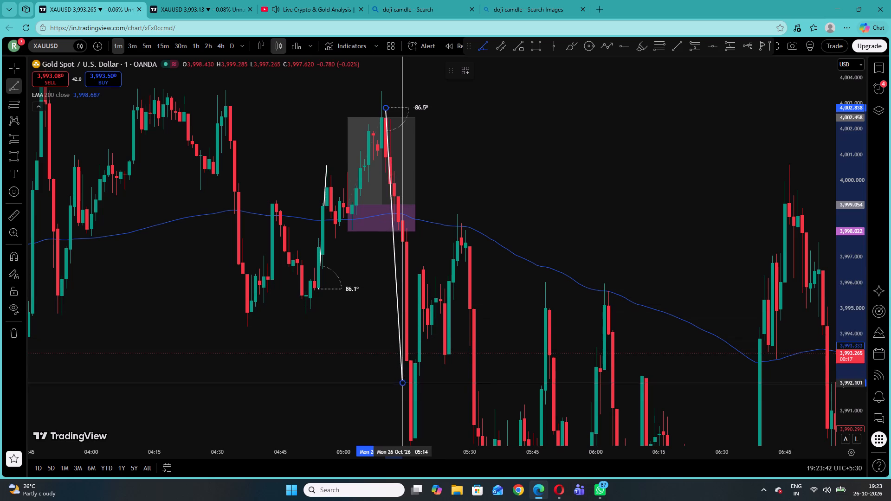
click(414, 397)
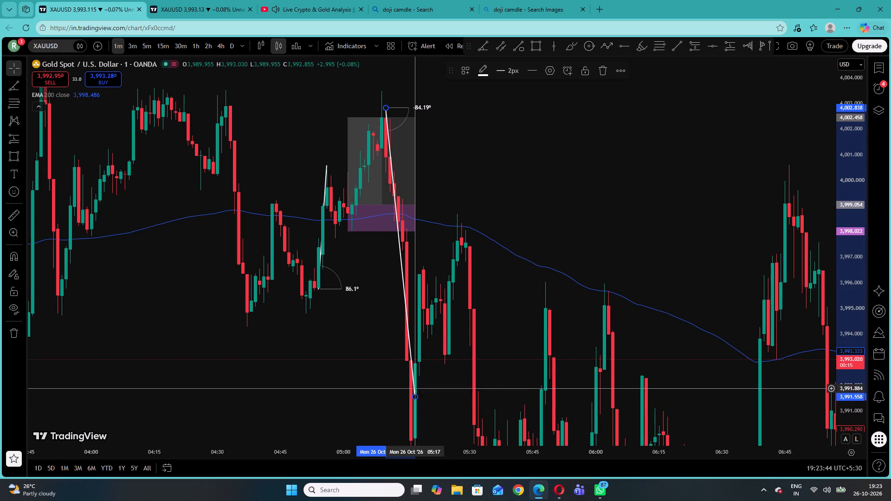
Place a short position at 05:26 below the EMA 200, with entry 3,996.863, stop 3,998.710 and target 3,991.305.
click(505, 193)
drag(526, 161, 407, 125)
click(26, 138)
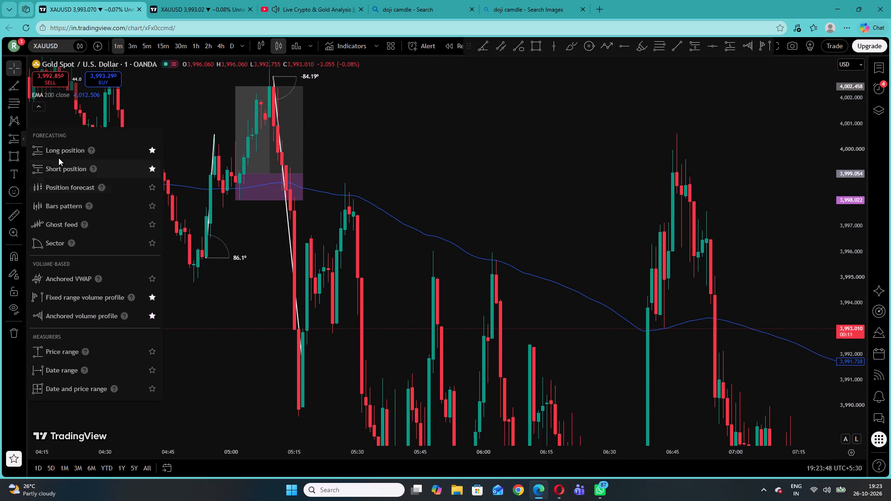
click(59, 167)
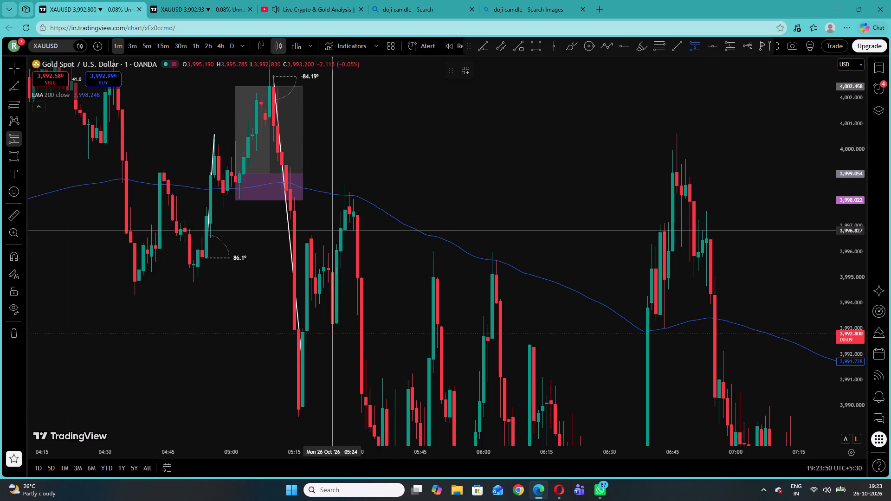
click(341, 230)
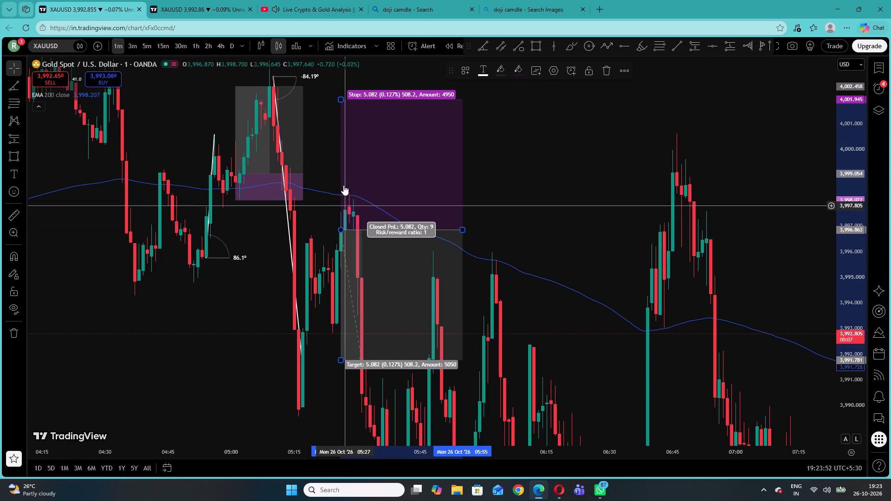
drag(343, 98, 356, 182)
drag(339, 361, 336, 369)
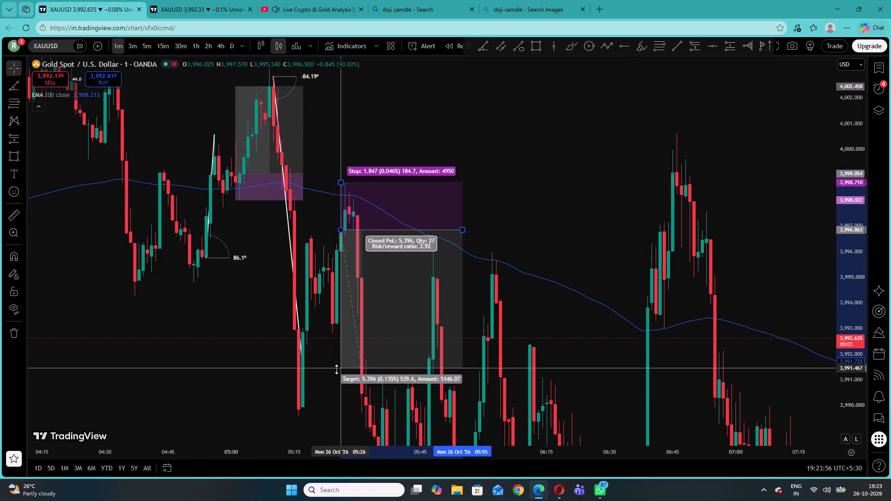
drag(336, 369, 336, 372)
click(544, 244)
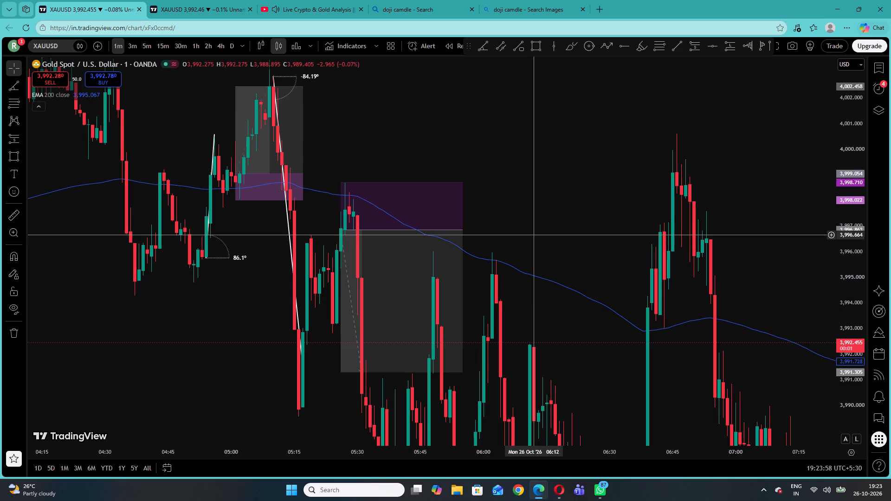
Place a short position at 07:28 below the EMA 200, with entry 3,989.349 and stop 3,991.775.
drag(605, 215, 415, 140)
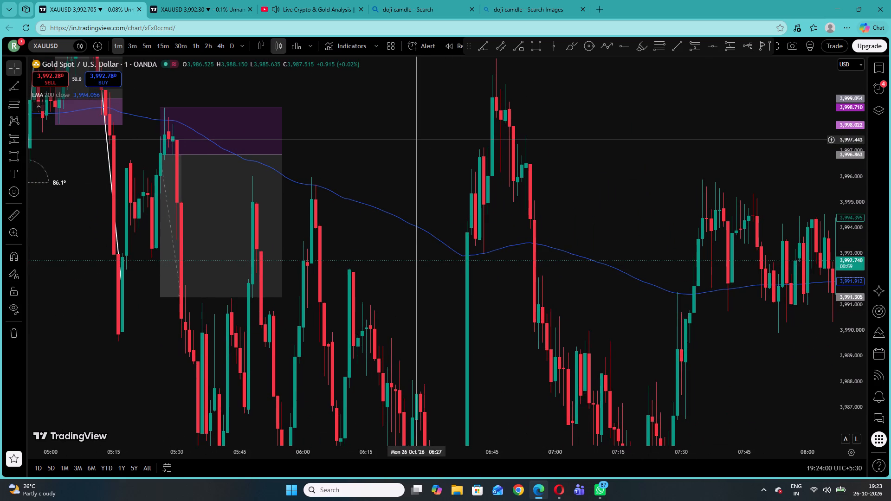
drag(649, 225, 476, 180)
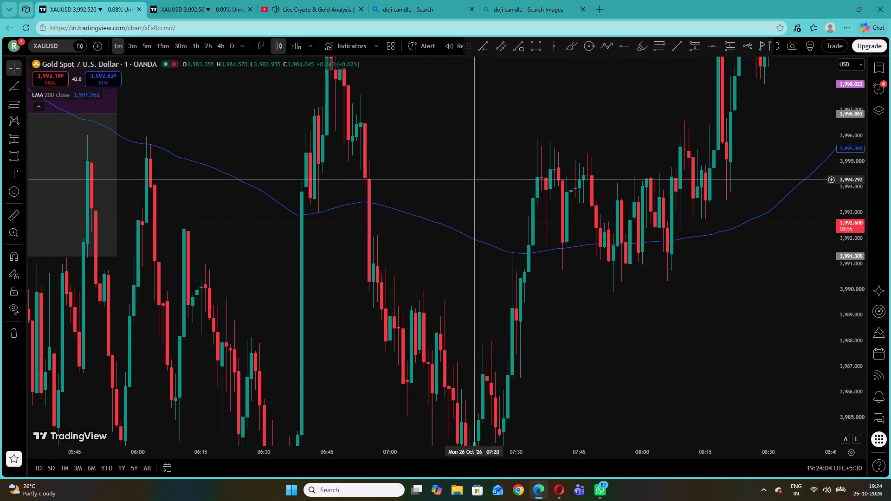
drag(480, 197, 484, 193)
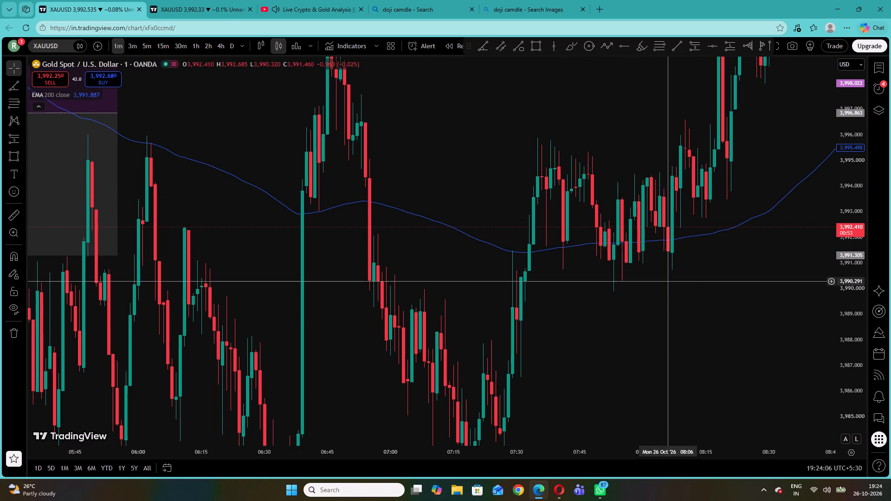
drag(761, 315, 716, 270)
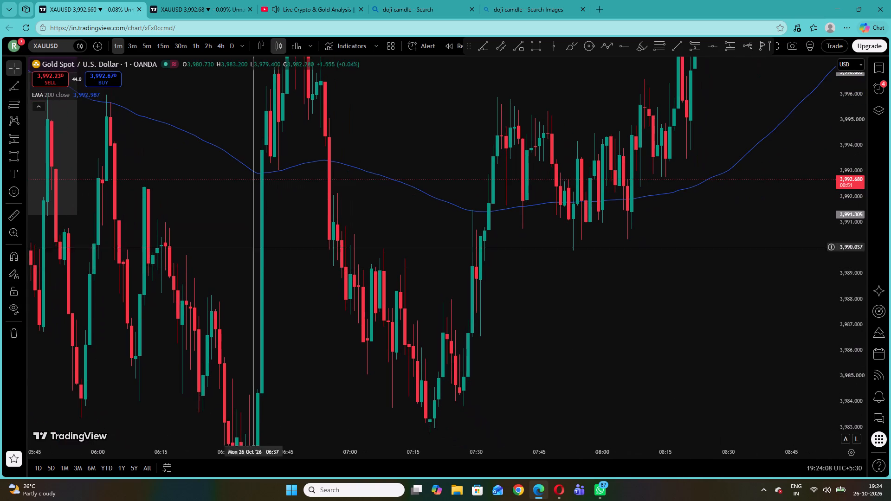
click(26, 136)
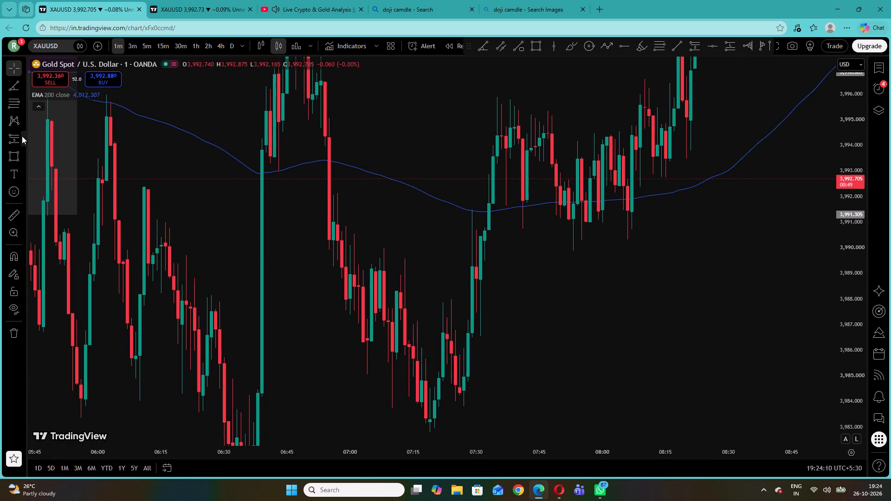
click(22, 136)
click(40, 166)
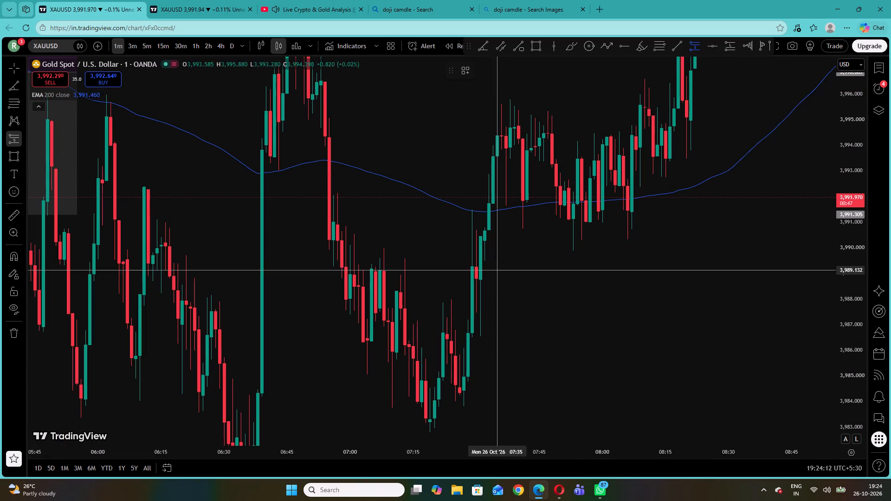
click(465, 265)
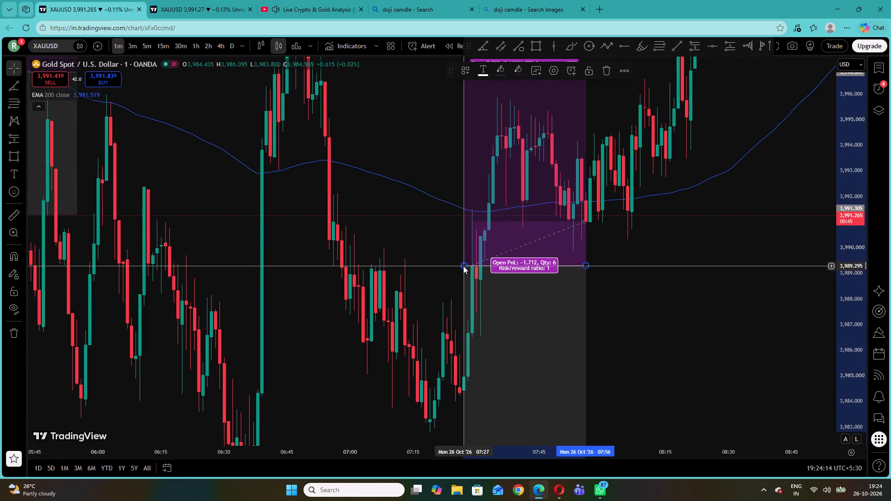
drag(463, 266, 464, 333)
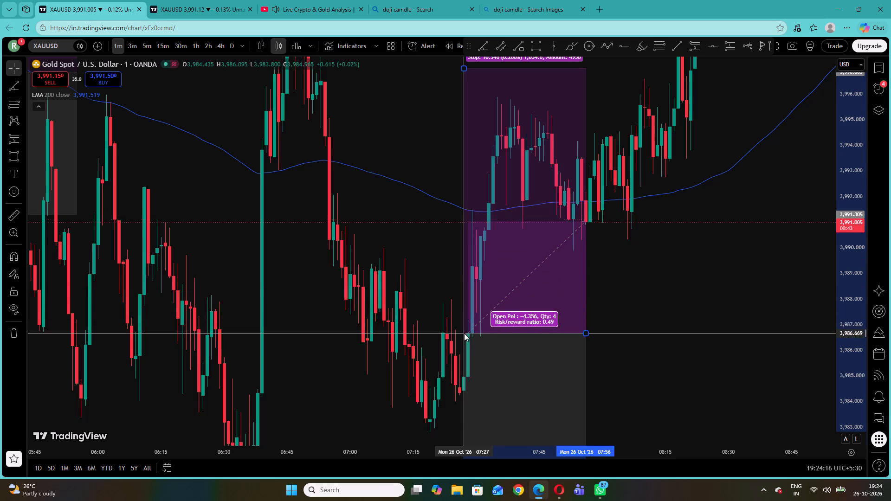
drag(464, 333, 467, 265)
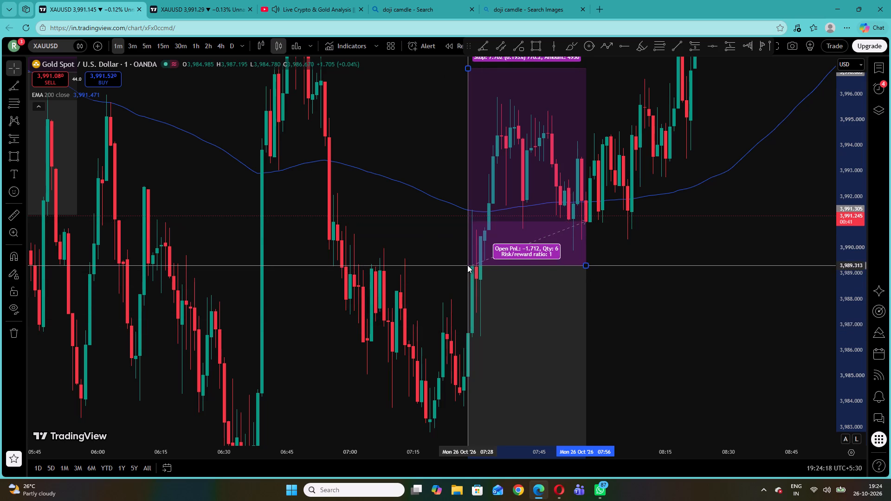
drag(467, 265, 467, 264)
click(428, 261)
drag(414, 157, 427, 213)
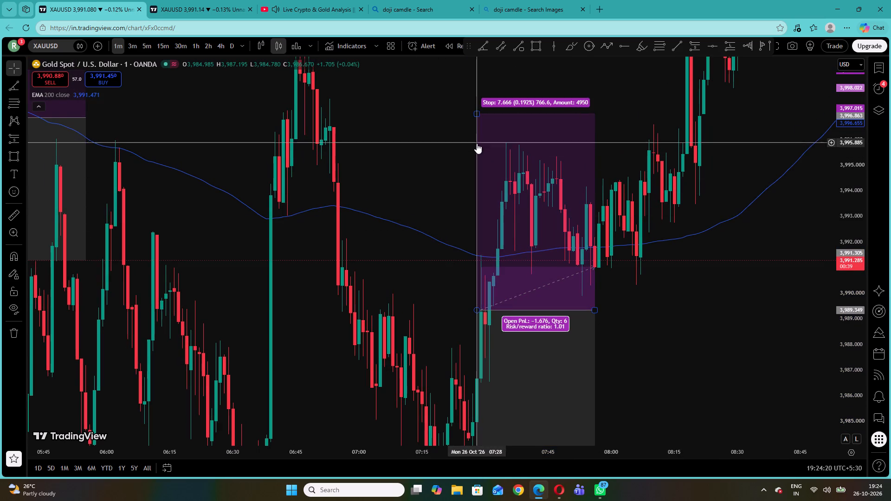
drag(478, 114, 466, 248)
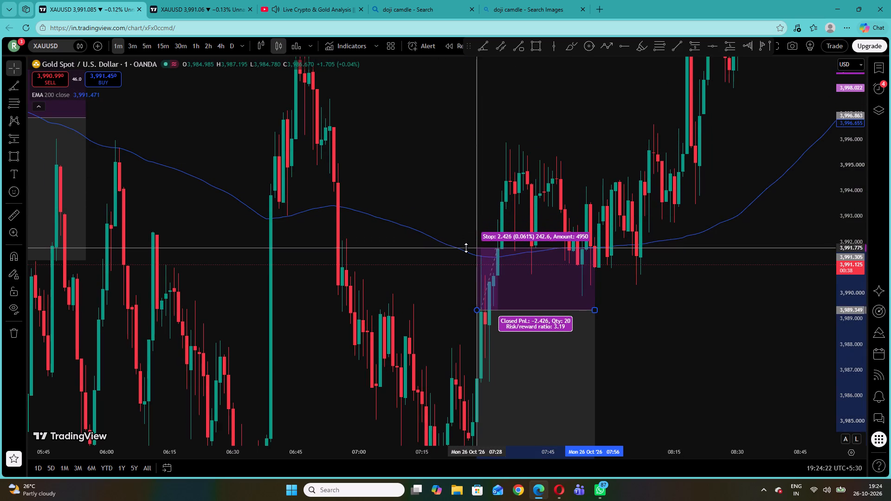
drag(466, 248, 467, 248)
click(477, 181)
Place a long position at 07:39 with entry 3,991.830, stop 3,990.689 and target 3,995.252, ending at about 07:48.
drag(711, 336, 718, 302)
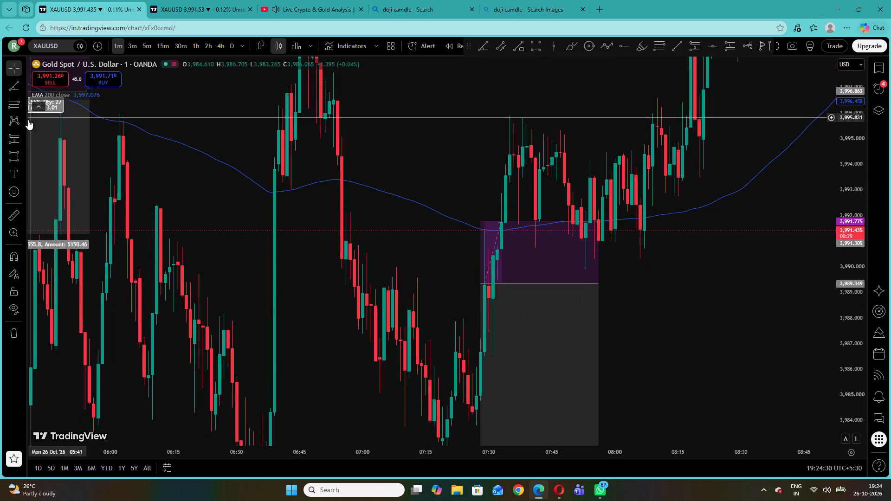
click(24, 135)
click(51, 146)
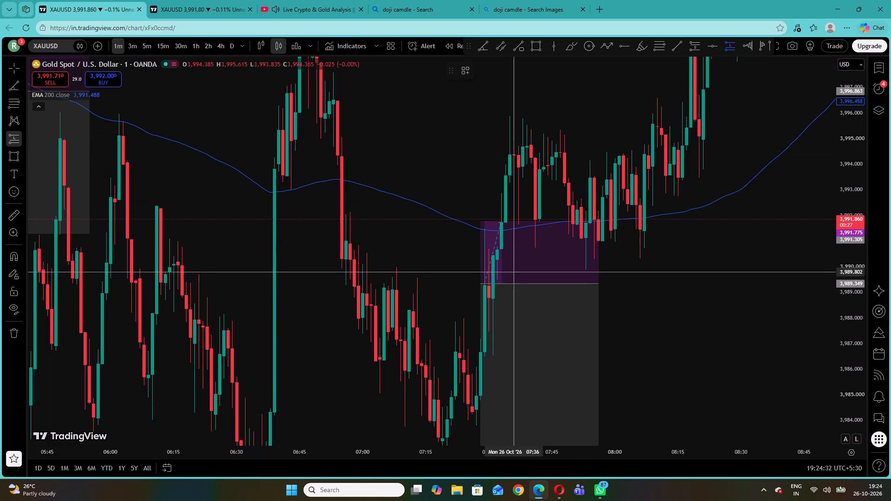
click(528, 220)
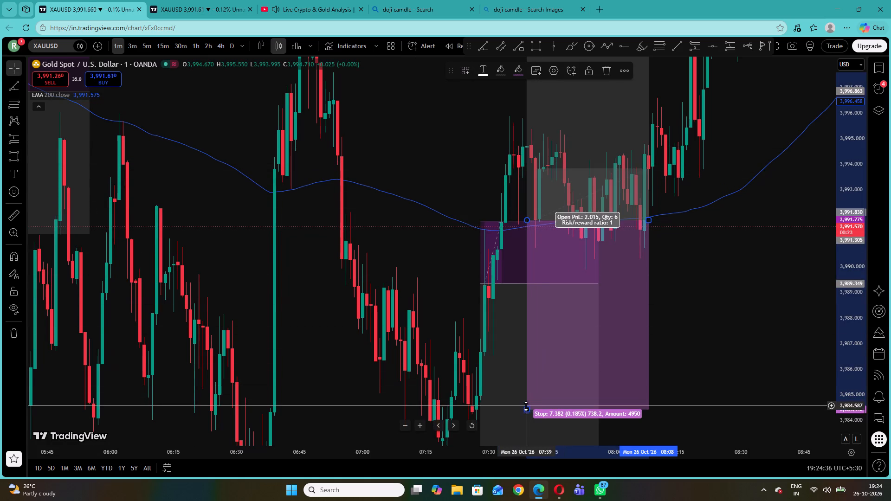
drag(525, 409, 556, 249)
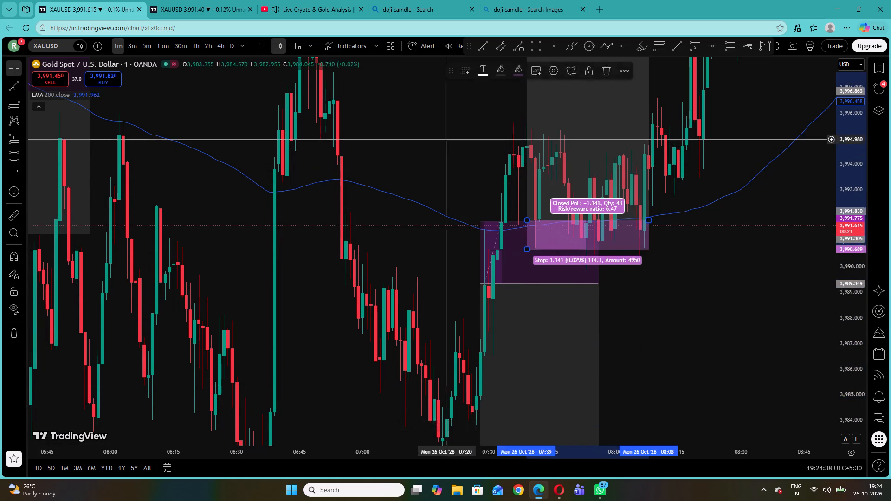
drag(445, 139, 441, 233)
drag(527, 107, 526, 196)
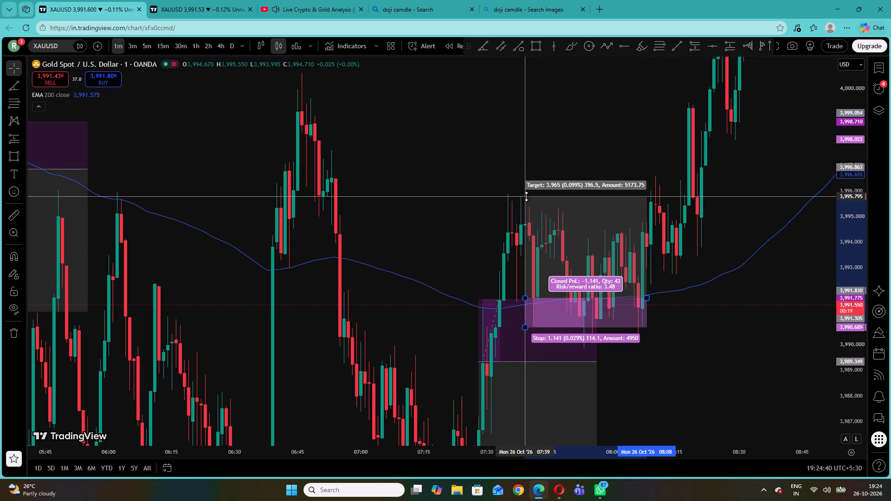
drag(526, 196, 526, 216)
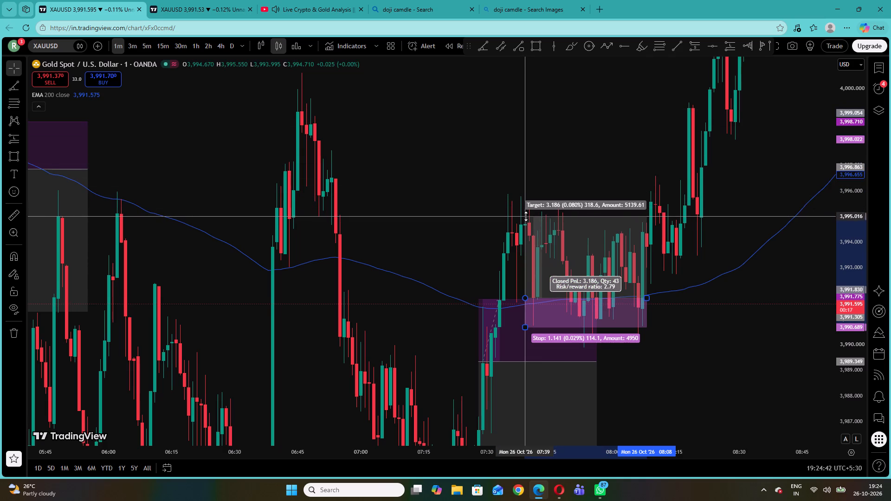
drag(526, 216, 528, 210)
click(436, 180)
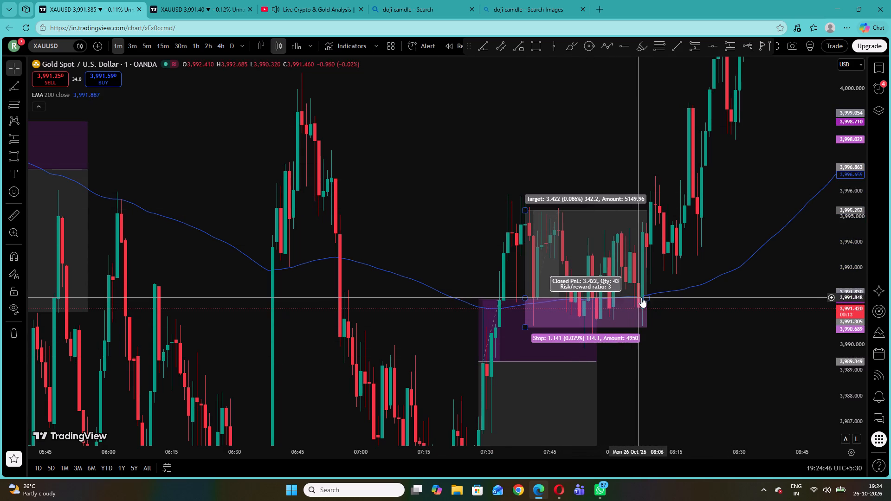
drag(647, 297, 564, 283)
click(601, 199)
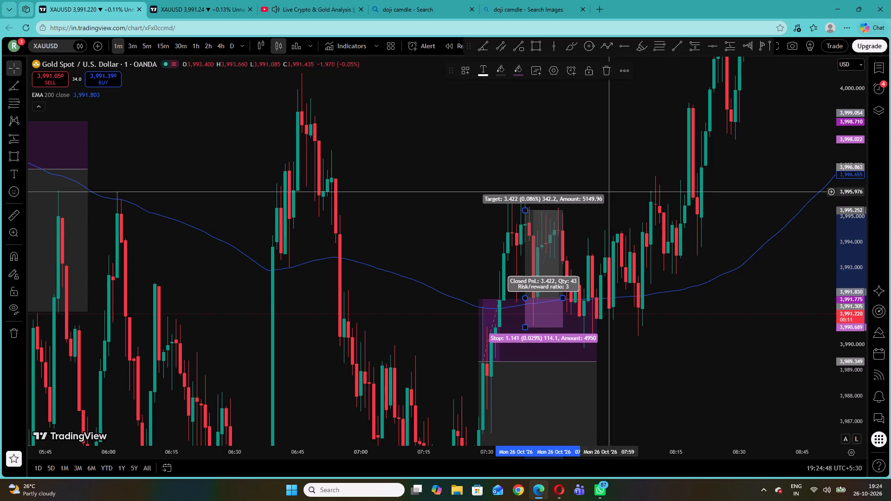
click(741, 154)
Draw a trend angle of about -84.89° down the drop through the EMA 200 near 11:40, from 4,013.974 to 4,006.641.
drag(743, 154, 717, 178)
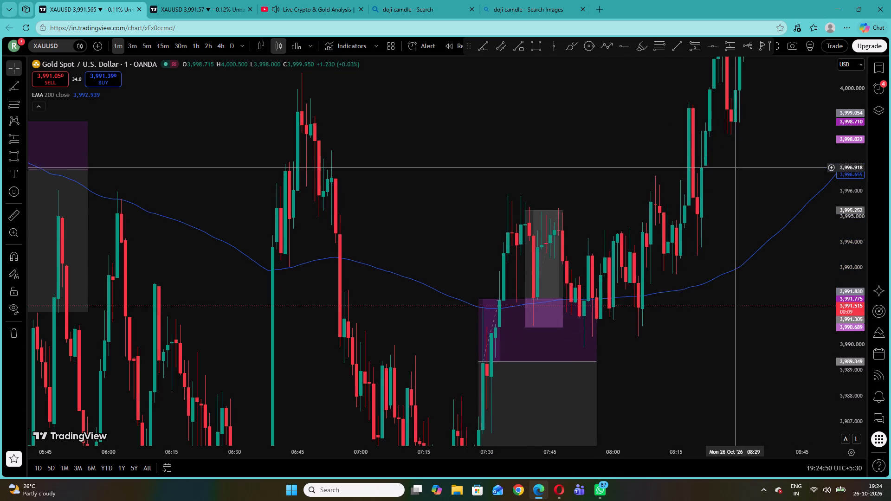
drag(717, 178, 283, 350)
drag(555, 164, 436, 419)
drag(664, 265, 408, 336)
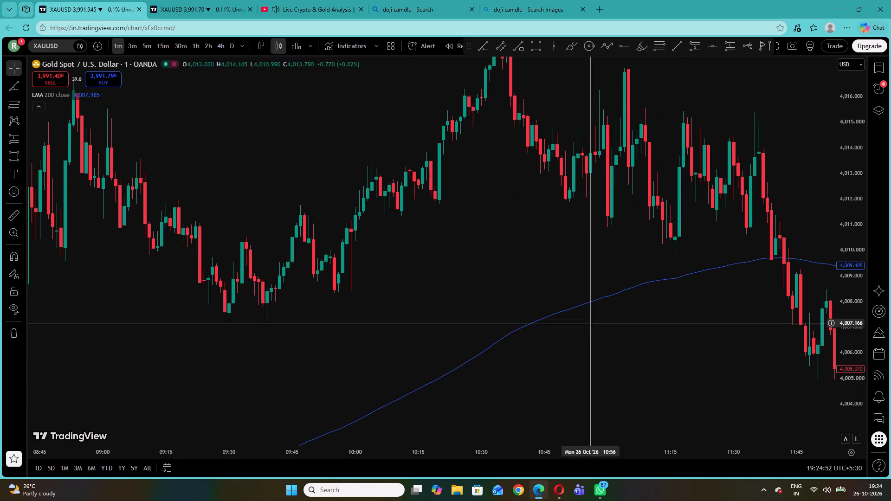
drag(611, 335, 366, 354)
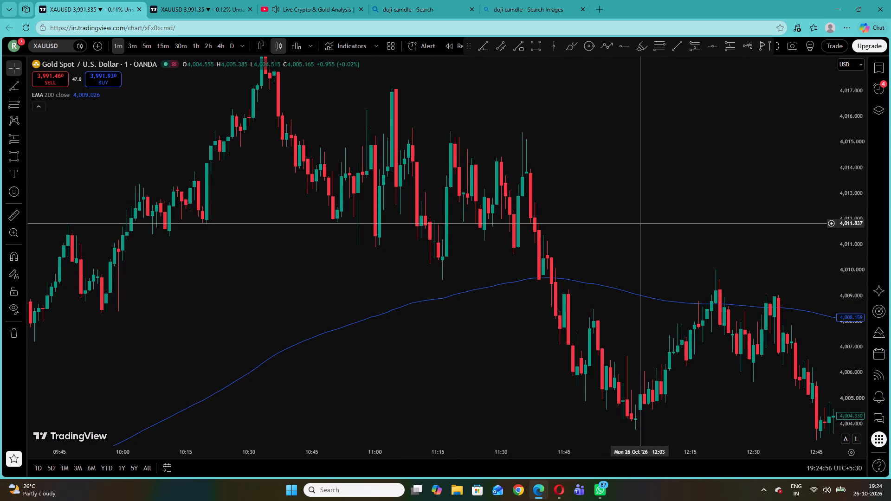
click(18, 90)
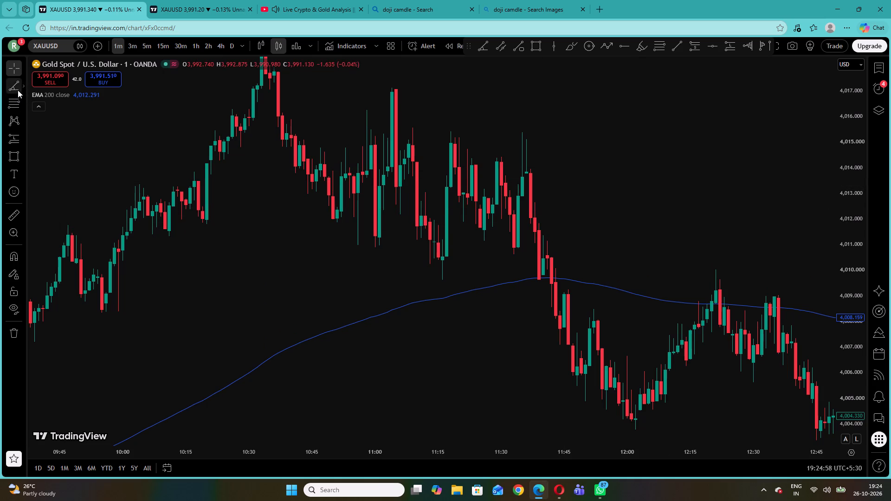
click(531, 168)
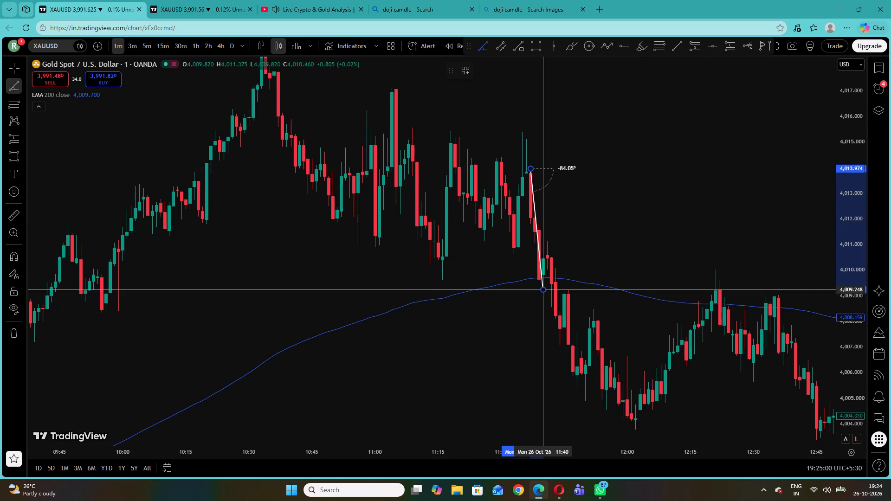
drag(549, 330, 554, 346)
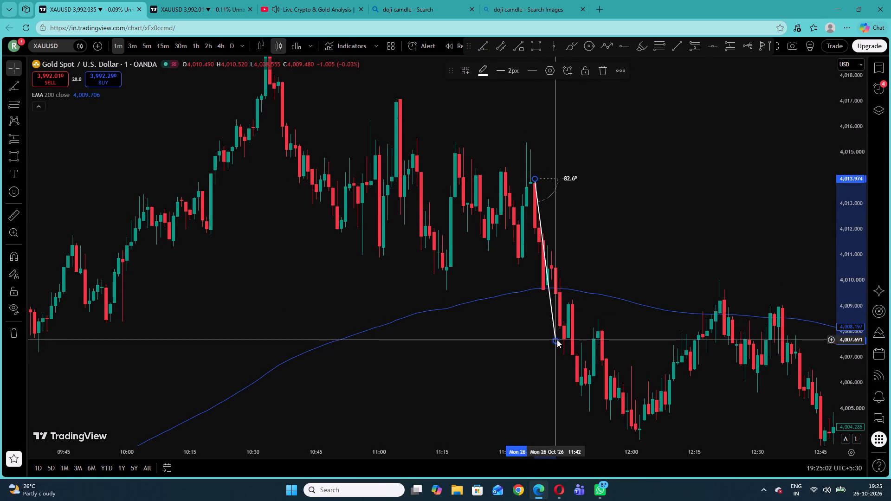
click(556, 339)
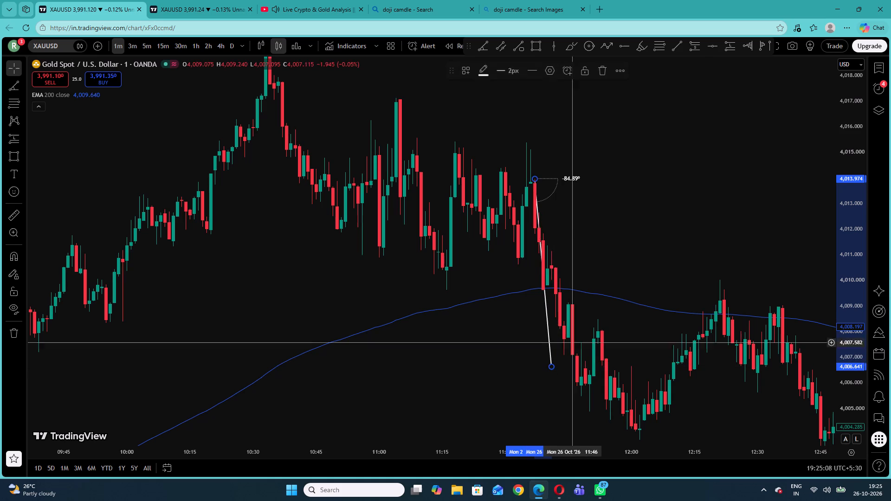
click(607, 281)
Place a short position at 12:16 below the EMA 200, with entry 4,007.745, stop 4,008.977 and target 4,004.914.
drag(696, 272, 525, 230)
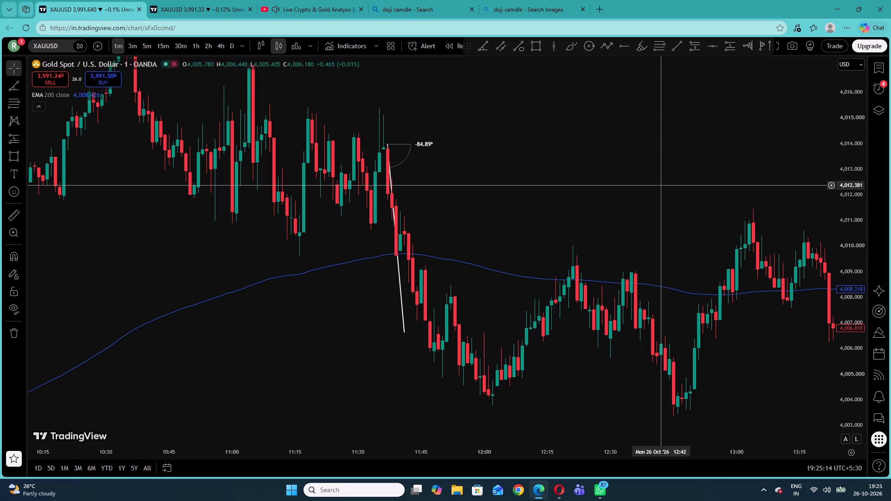
click(645, 107)
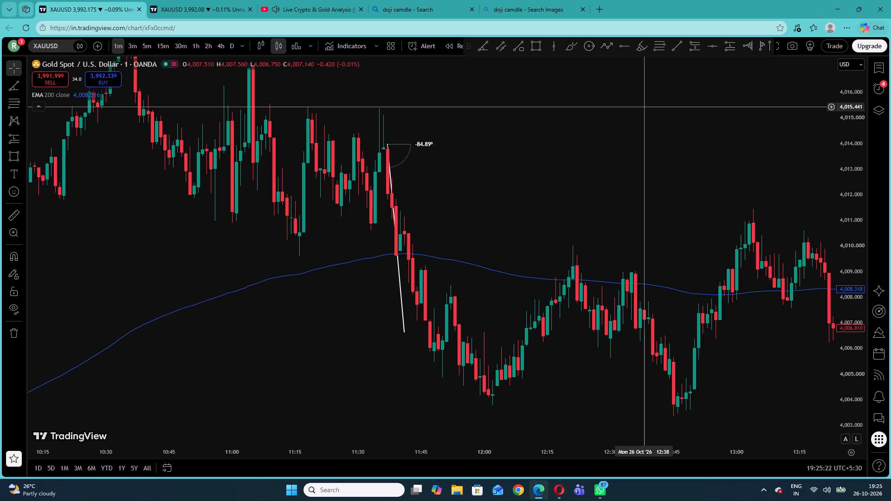
drag(633, 195, 540, 190)
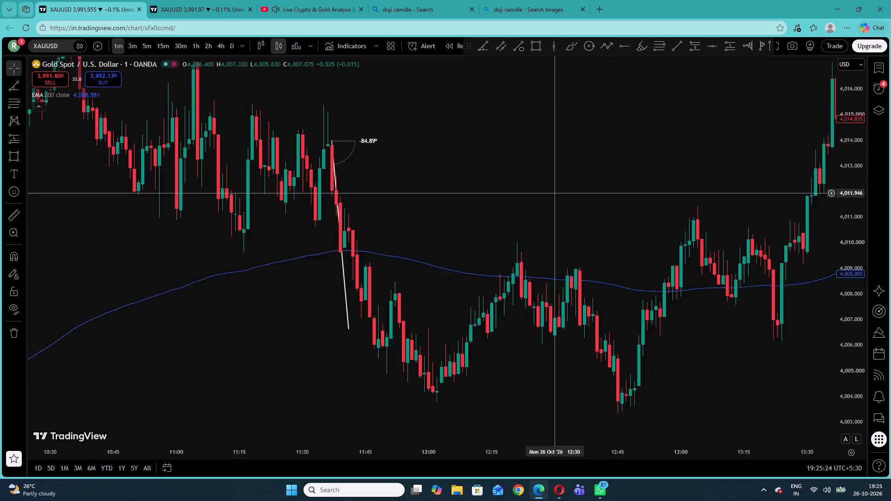
drag(540, 190, 443, 163)
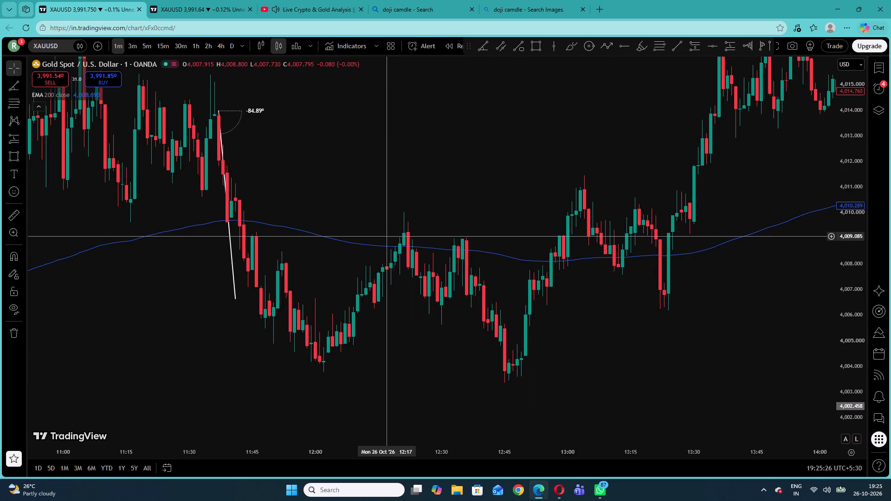
click(21, 140)
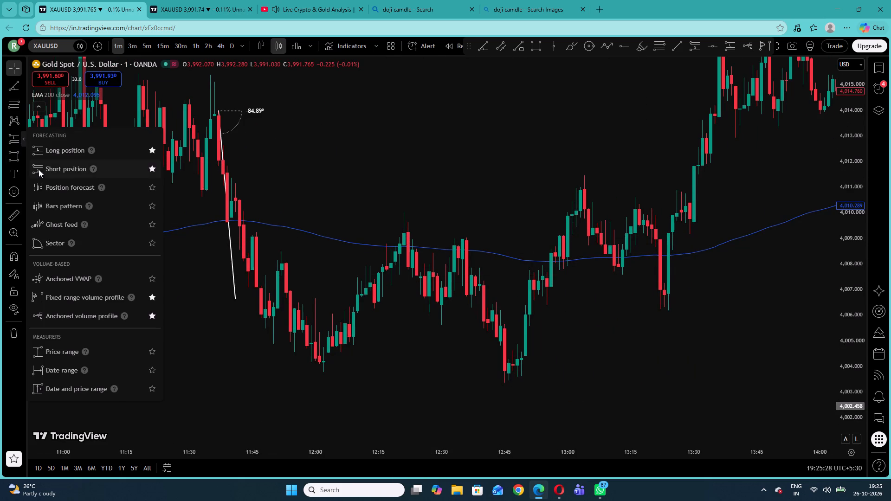
click(39, 169)
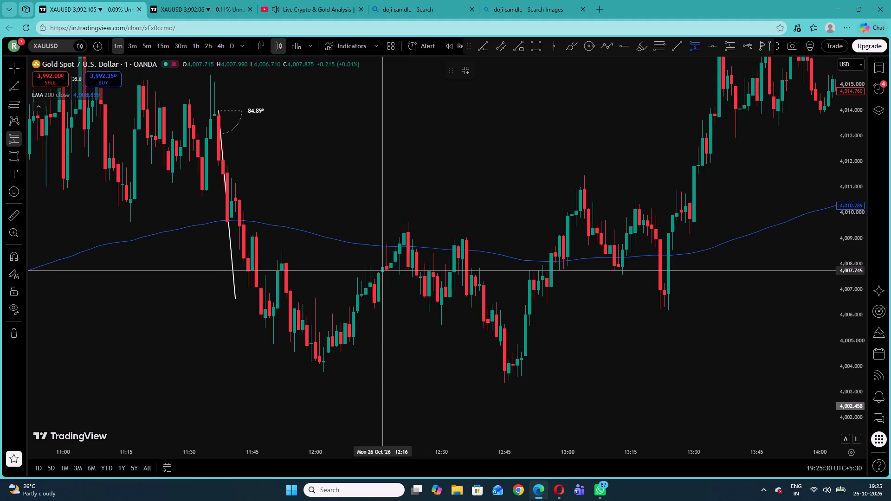
click(383, 270)
drag(383, 197, 387, 244)
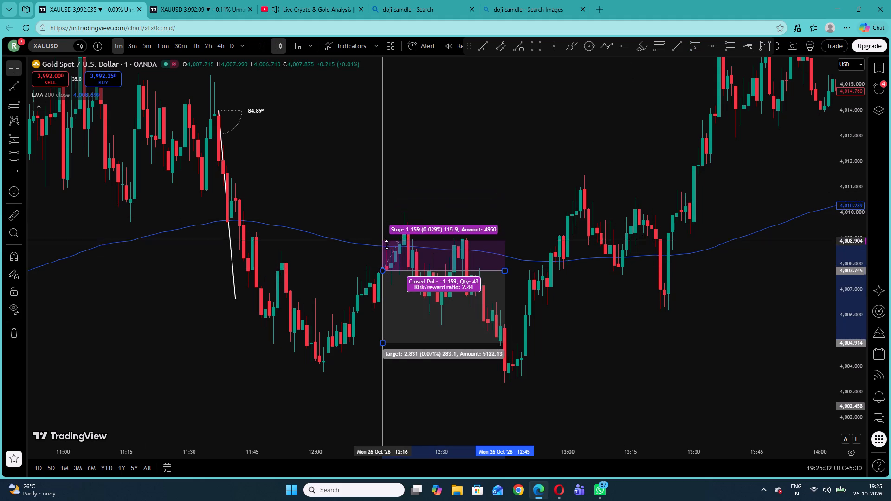
drag(387, 244, 387, 239)
click(389, 234)
click(521, 172)
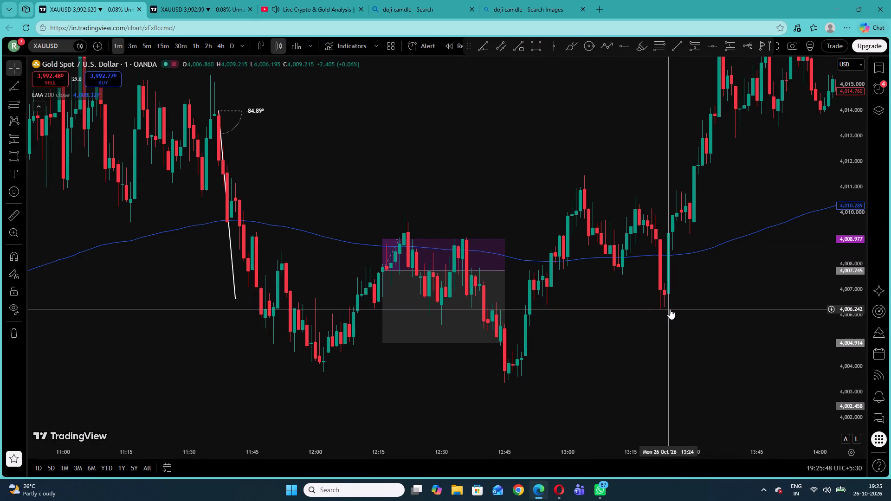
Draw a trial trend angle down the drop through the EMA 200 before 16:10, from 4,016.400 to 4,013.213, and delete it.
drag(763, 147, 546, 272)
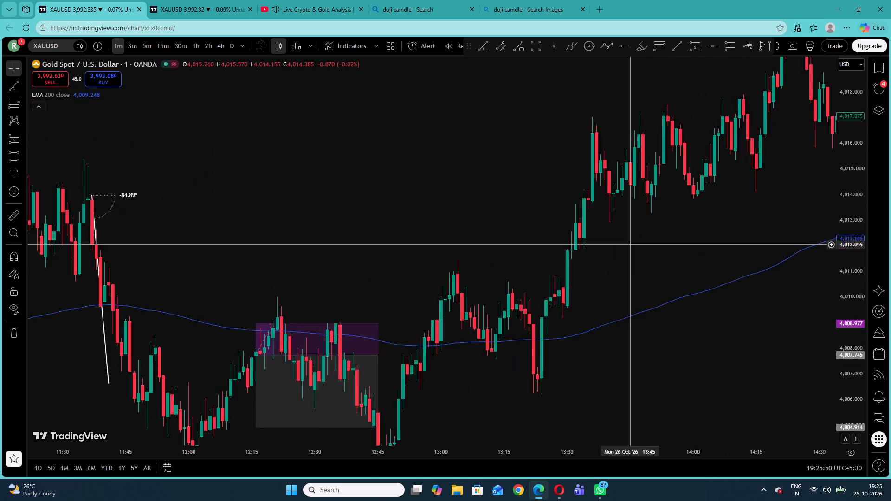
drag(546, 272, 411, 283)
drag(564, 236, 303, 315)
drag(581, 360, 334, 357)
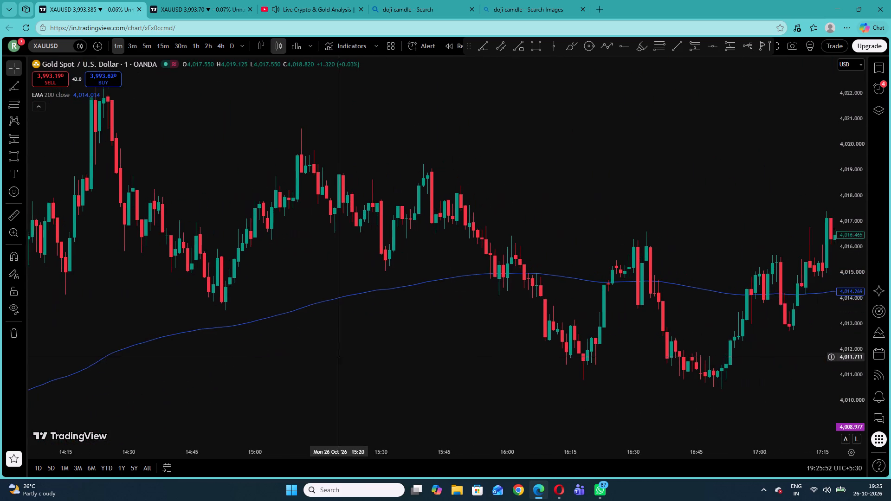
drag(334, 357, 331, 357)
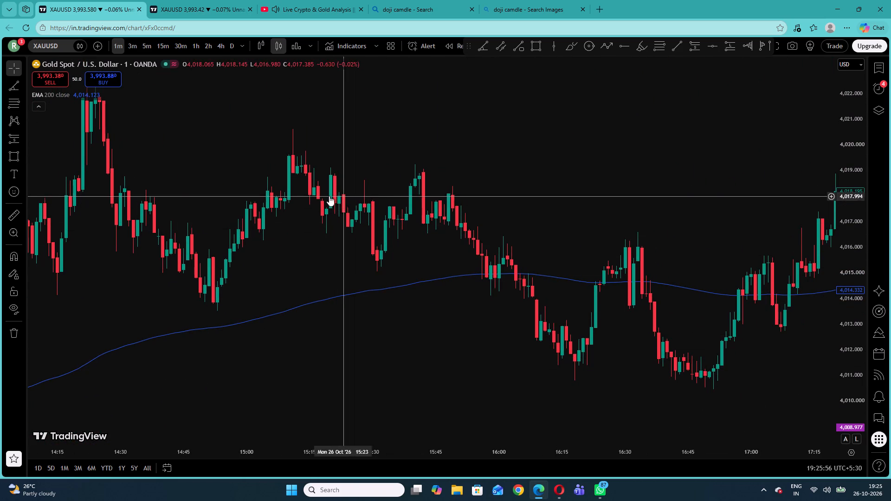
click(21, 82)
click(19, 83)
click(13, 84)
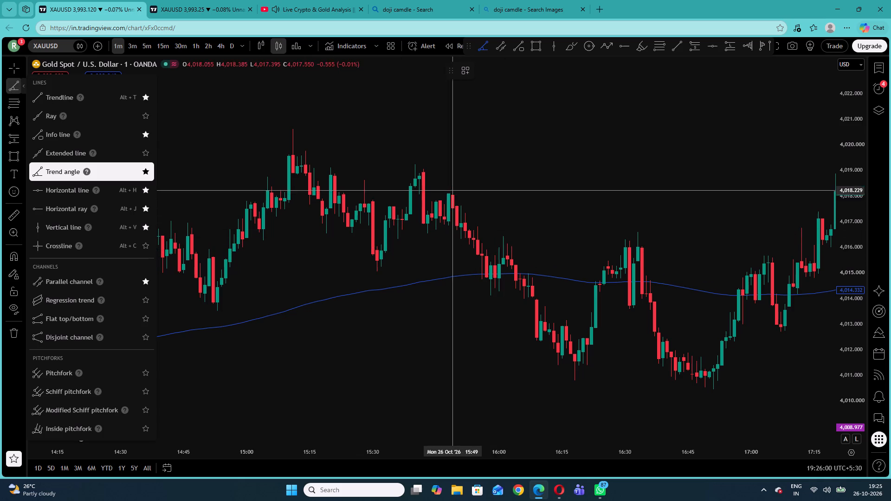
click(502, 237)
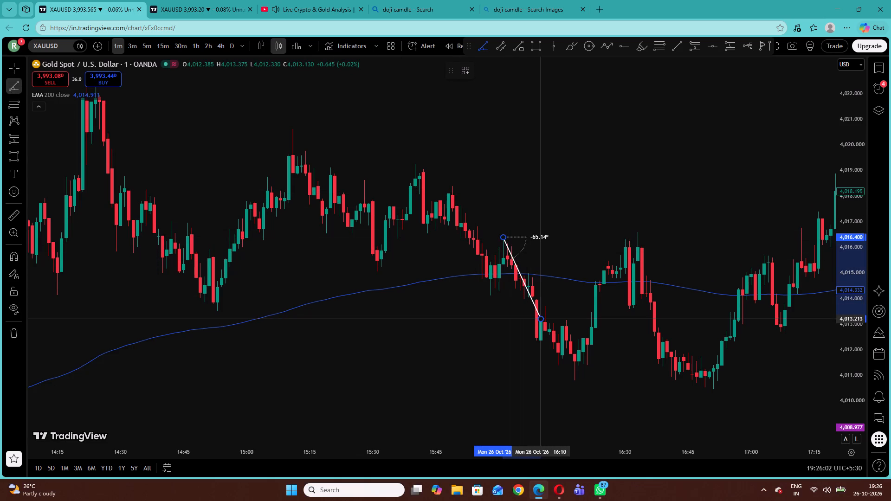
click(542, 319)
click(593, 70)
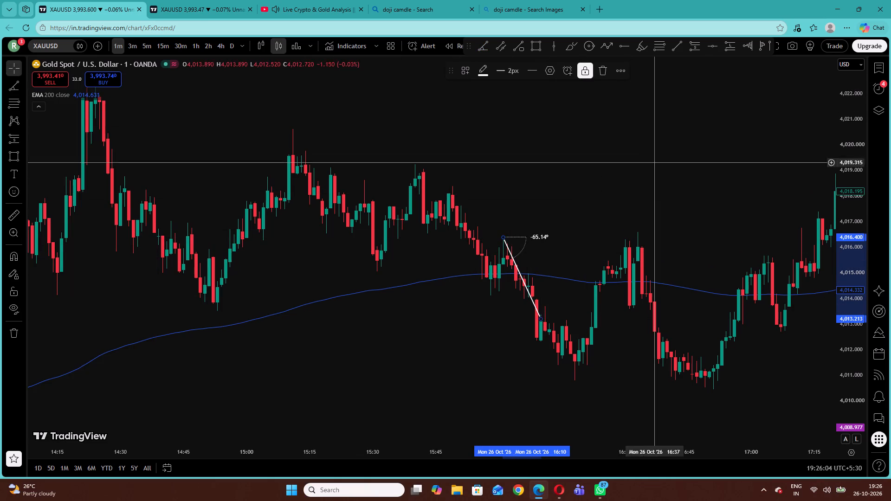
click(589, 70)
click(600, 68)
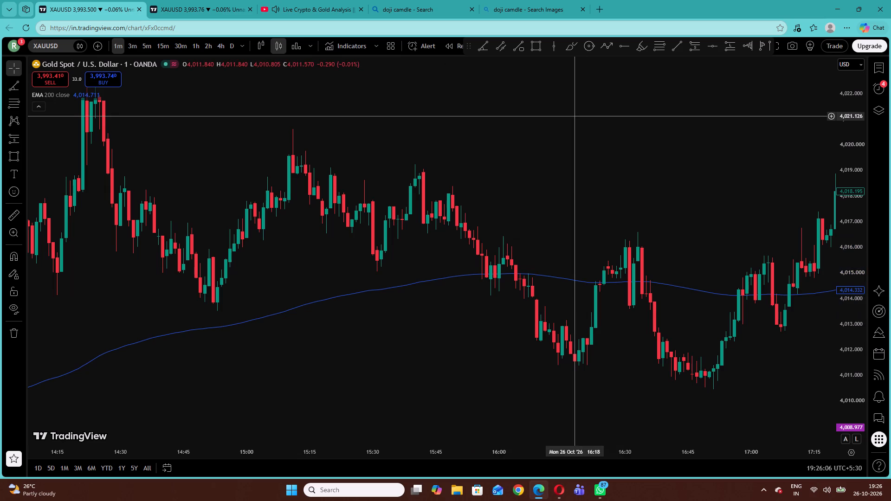
Draw a trend angle of about 83.25° up the rise through the EMA 200 from 17:08, starting at 4,012.743.
drag(624, 141, 486, 106)
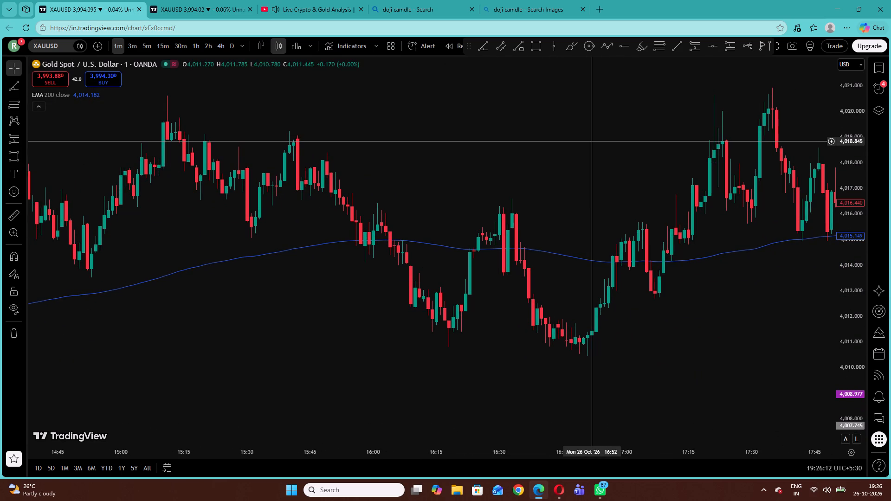
click(613, 167)
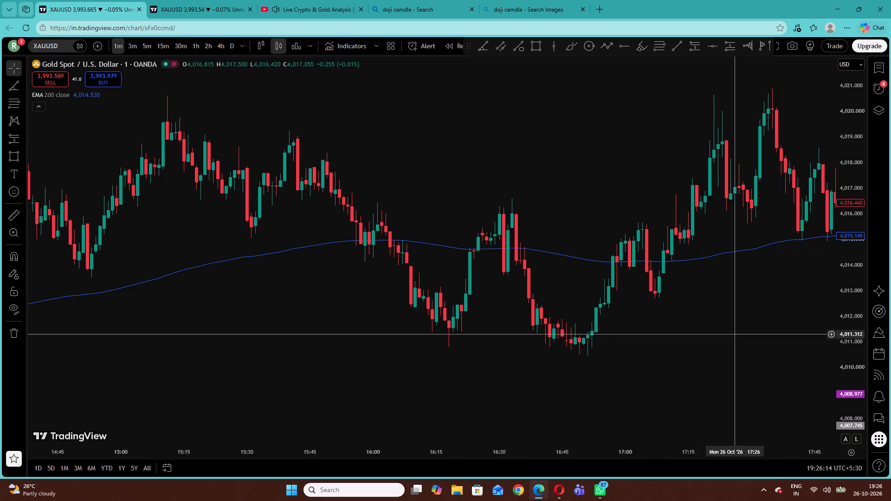
drag(735, 336, 678, 350)
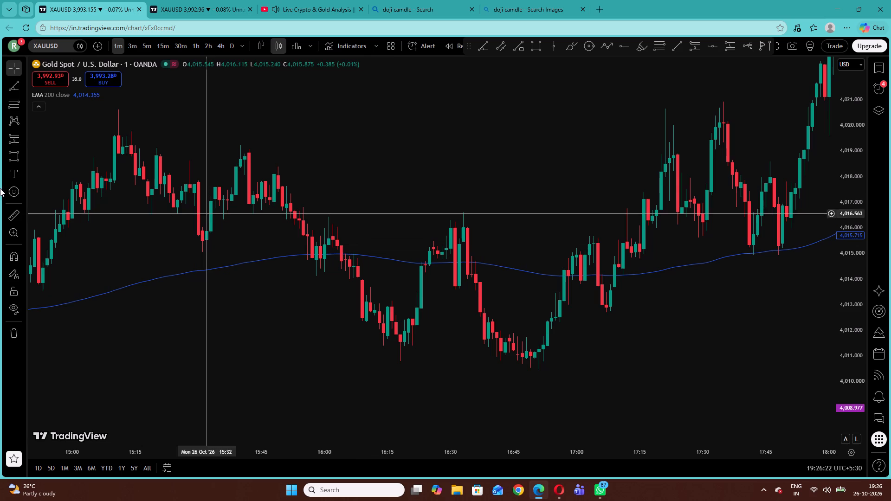
click(9, 83)
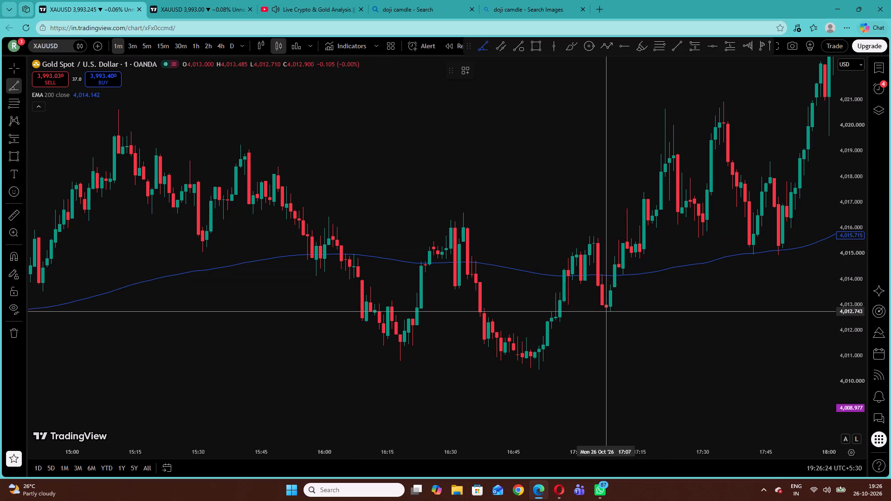
click(605, 311)
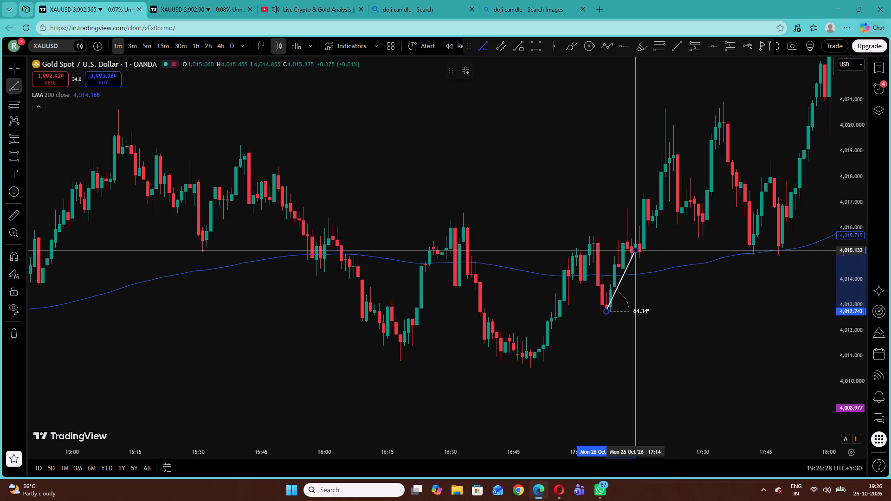
click(624, 242)
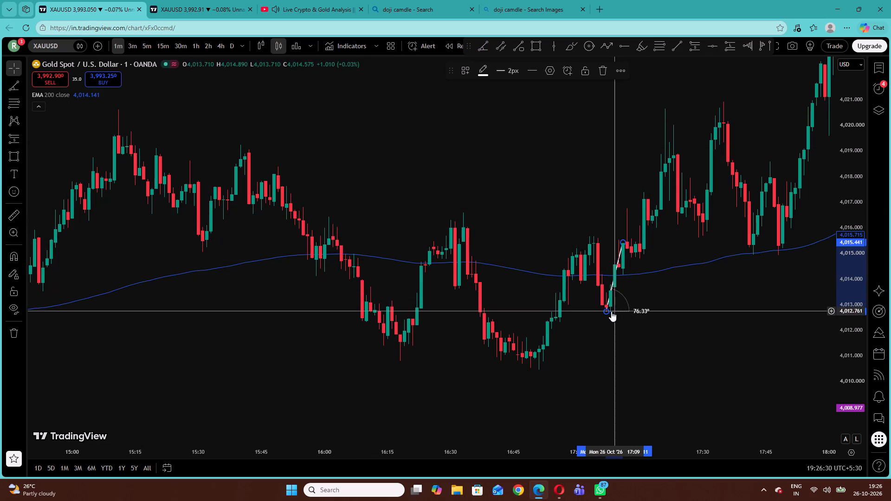
drag(606, 311, 612, 312)
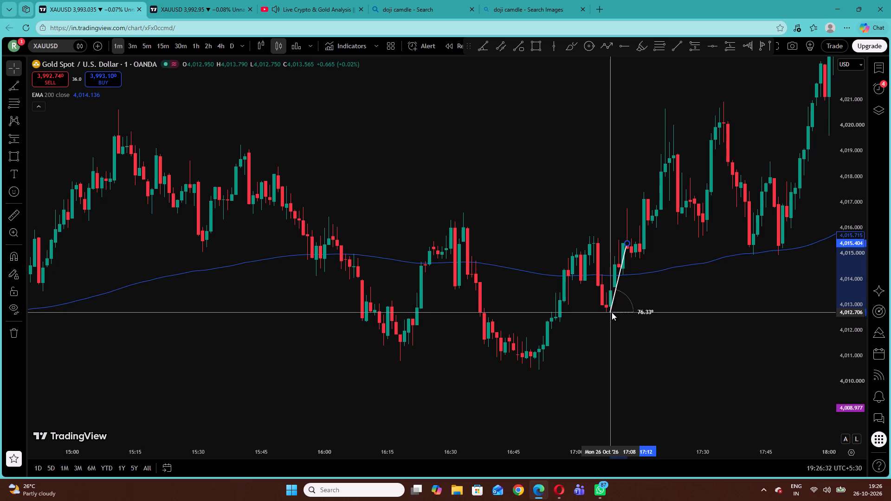
drag(612, 312, 612, 311)
drag(627, 243, 620, 243)
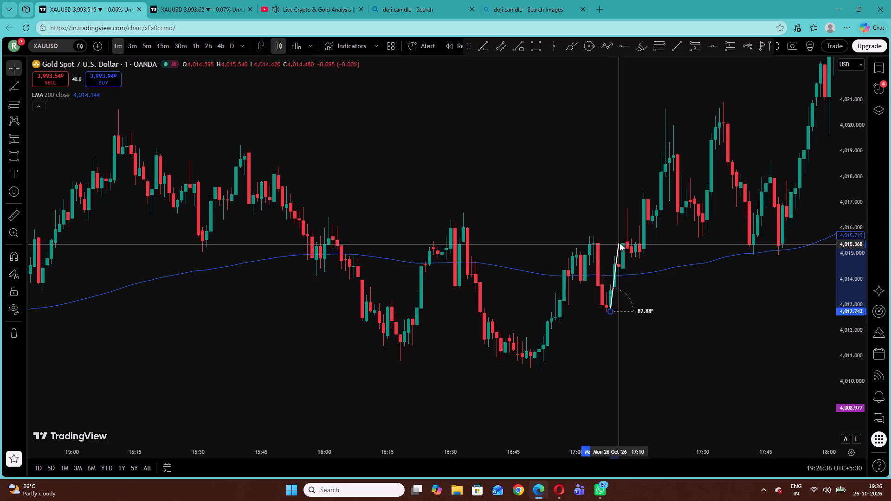
drag(620, 243, 619, 240)
click(593, 217)
Place a long position at 17:41 near the EMA 200, with entry 4,015.658, stop 4,014.861 and target 4,018.953.
drag(640, 173, 302, 206)
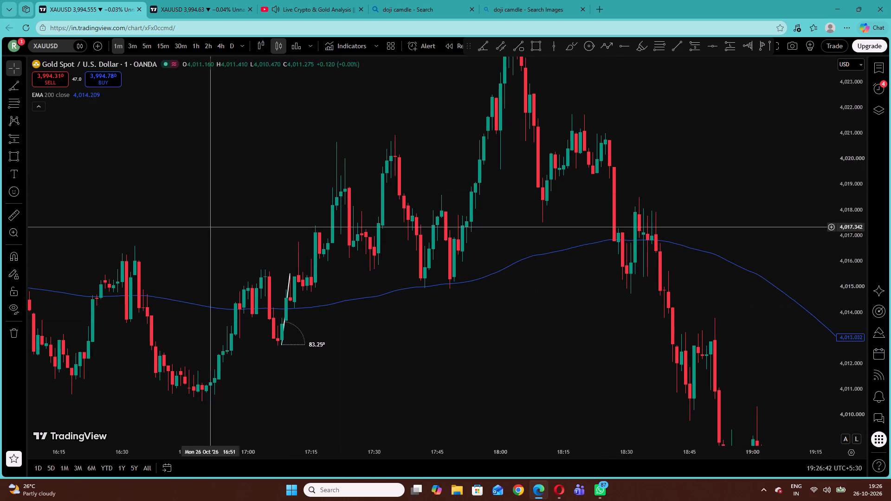
double_click(27, 139)
click(49, 147)
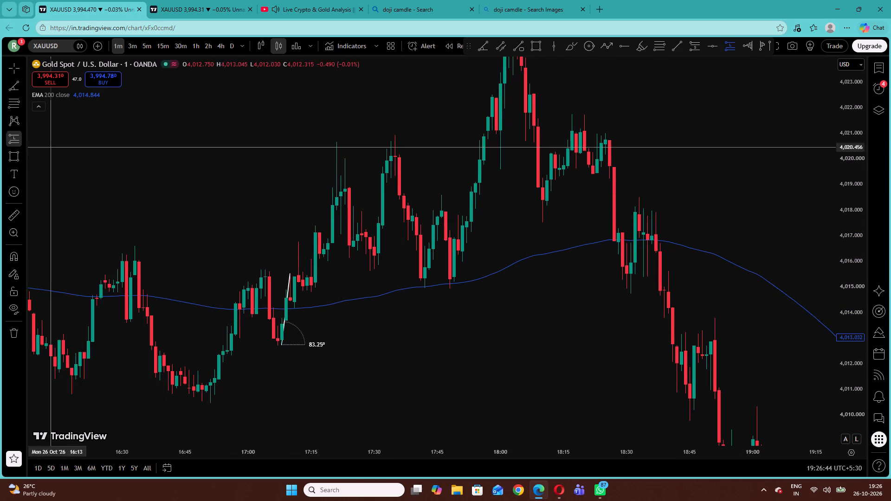
click(421, 270)
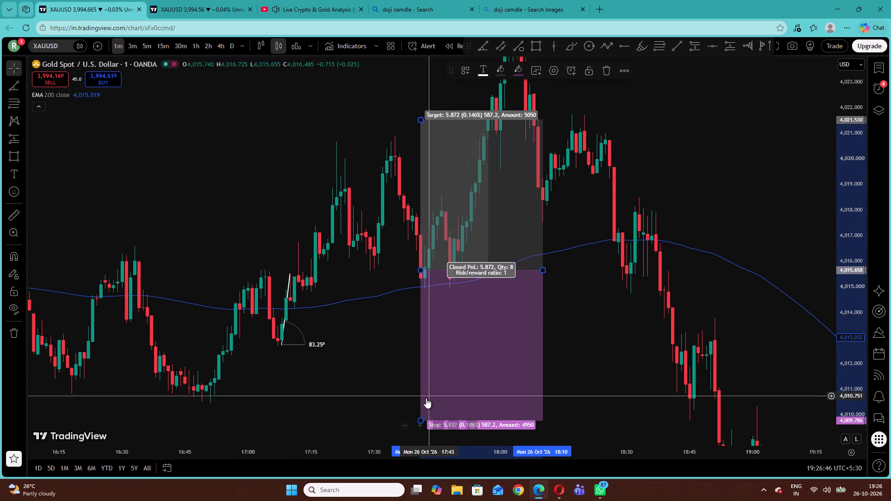
drag(420, 419, 453, 289)
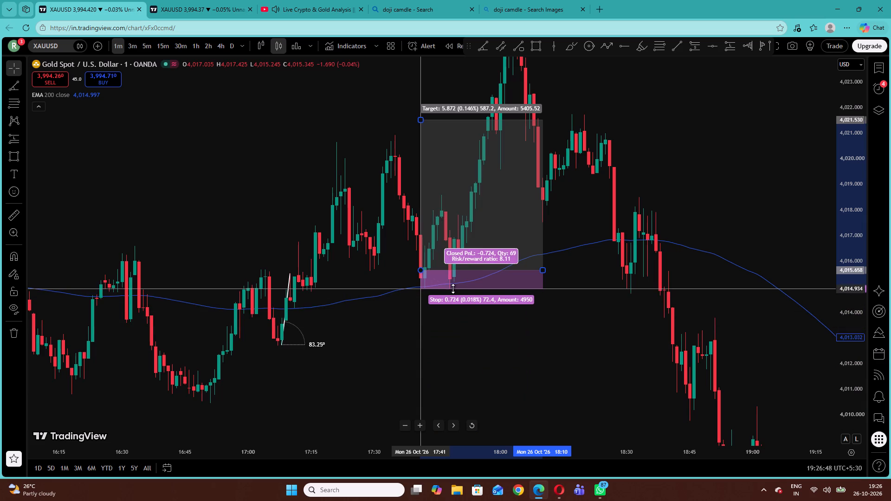
drag(453, 289, 457, 290)
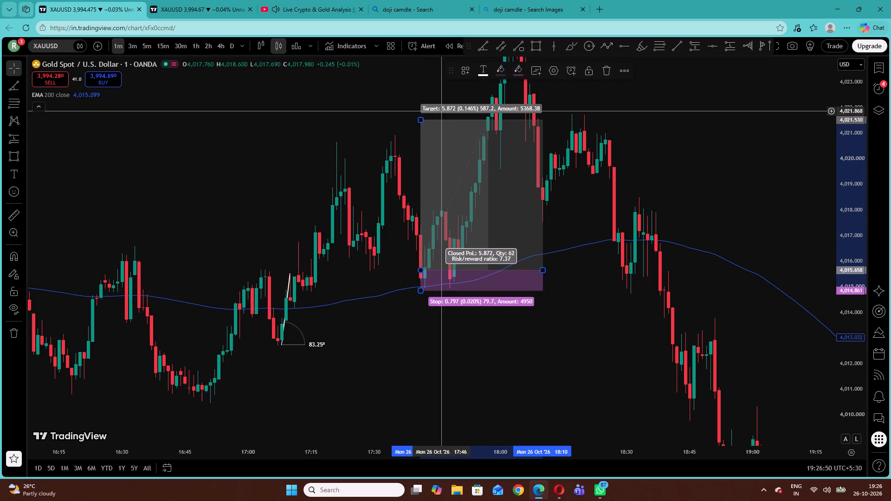
drag(423, 119, 420, 186)
Examine the XAUUSD price action from 17:41 up to the latest candle, checking the YouTube live gold analysis stream in between.
click(342, 0)
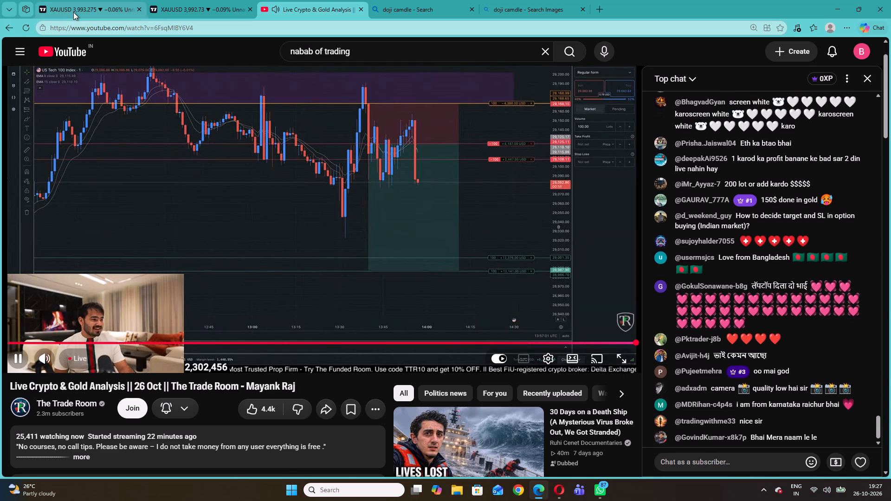
click(73, 12)
click(518, 131)
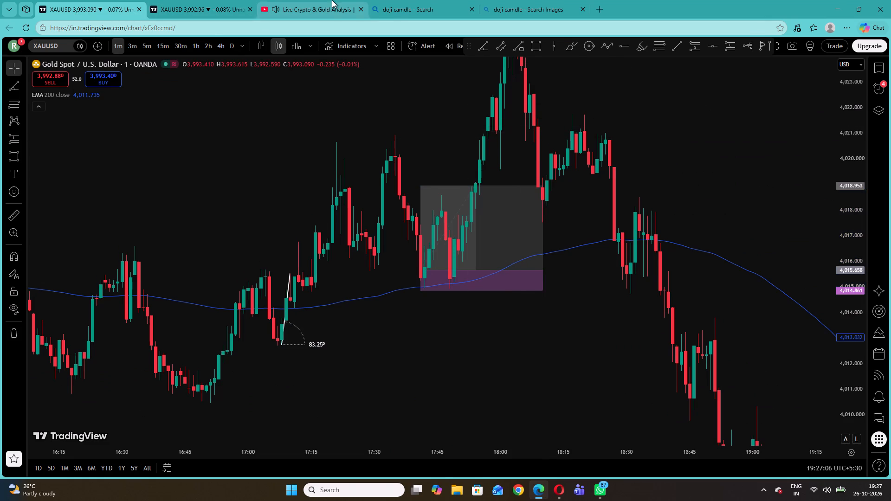
click(332, 0)
click(89, 2)
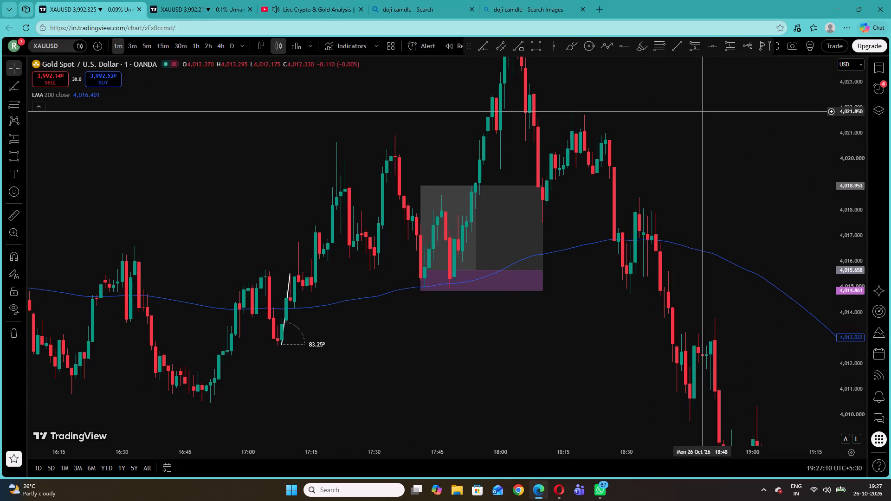
drag(788, 288, 489, 104)
drag(611, 388, 679, 235)
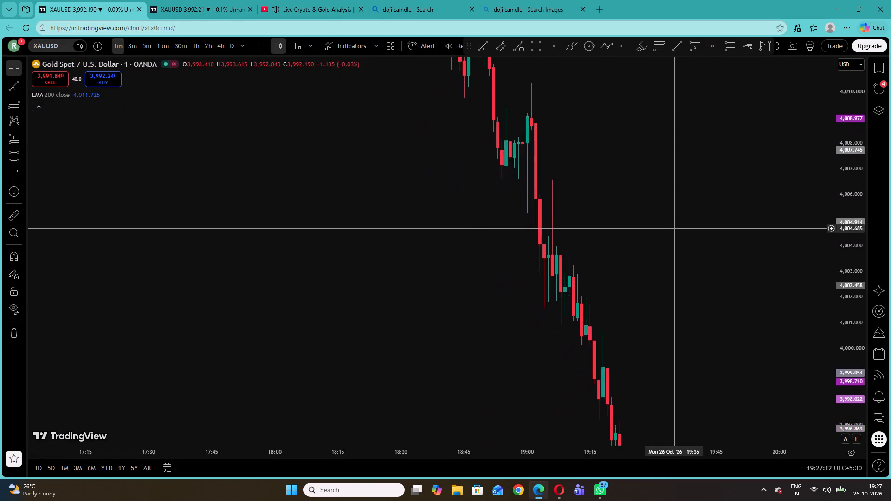
drag(679, 235, 659, 45)
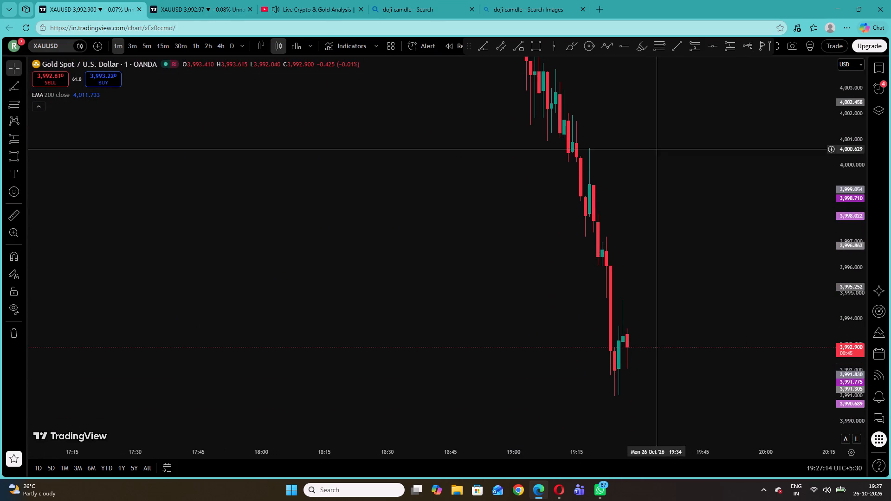
drag(667, 154, 809, 376)
drag(523, 263, 710, 398)
drag(583, 115, 741, 334)
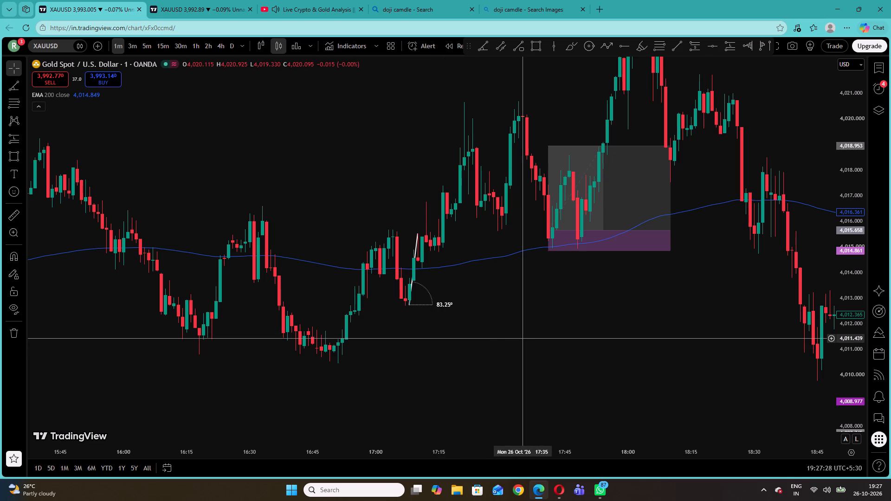
click(315, 0)
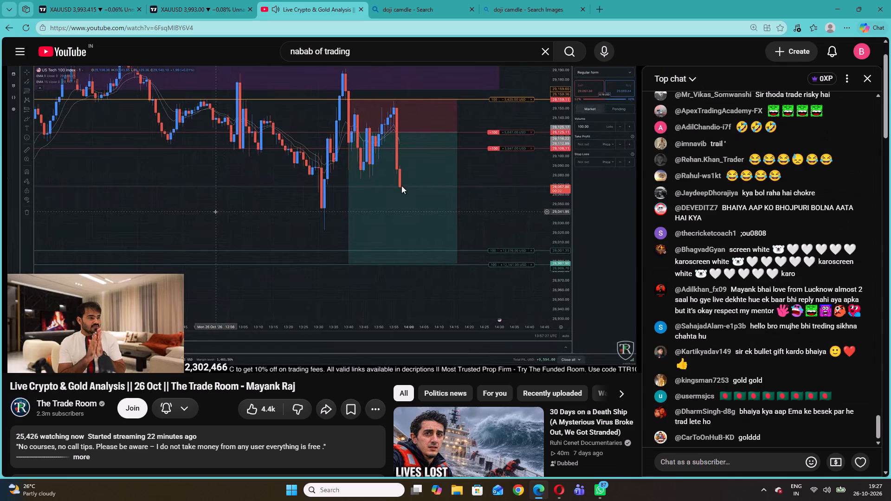
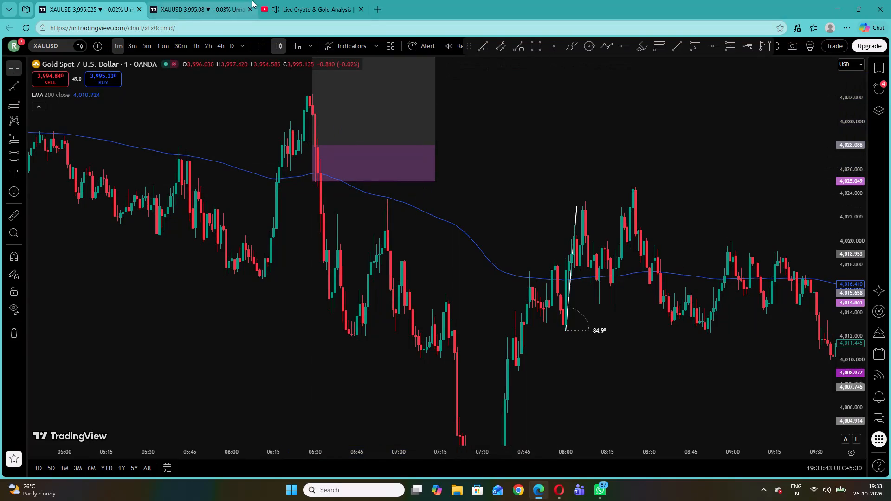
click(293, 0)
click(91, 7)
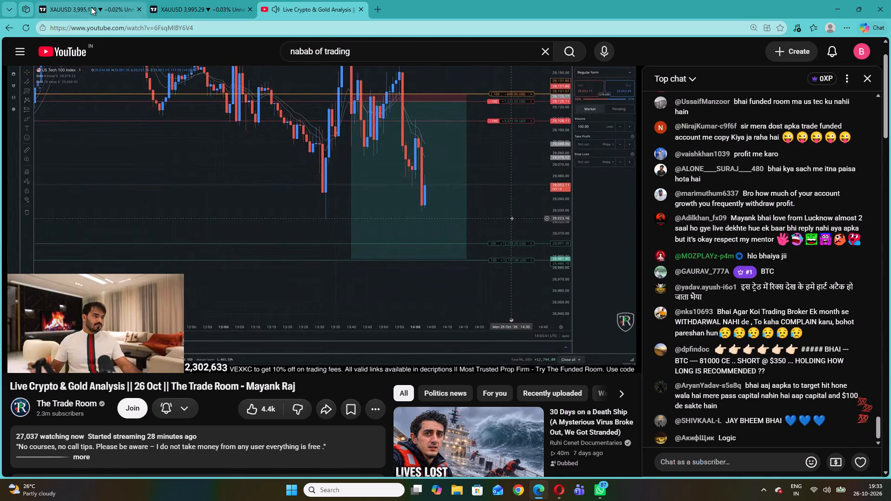
Place a long position at 08:08 with entry 4,018.469, stop 4,016.444 and target 4,027.596, narrowed to end at about 08:20.
drag(590, 179, 351, 165)
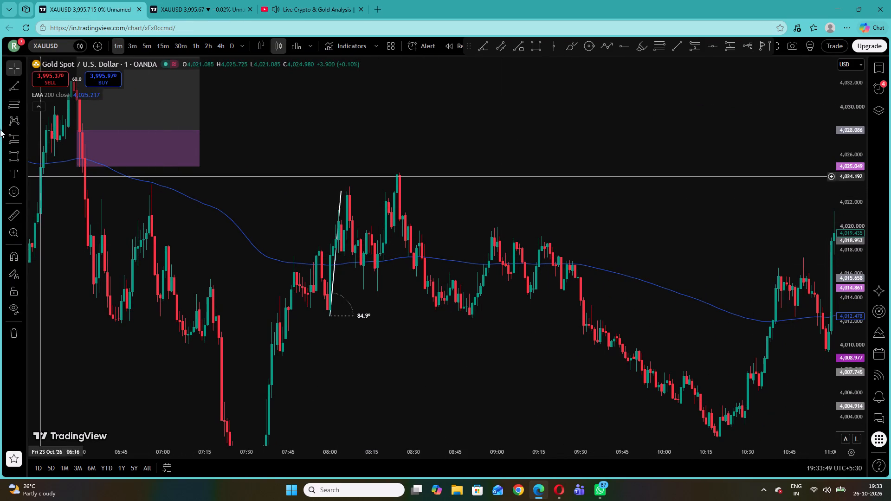
click(24, 138)
click(40, 142)
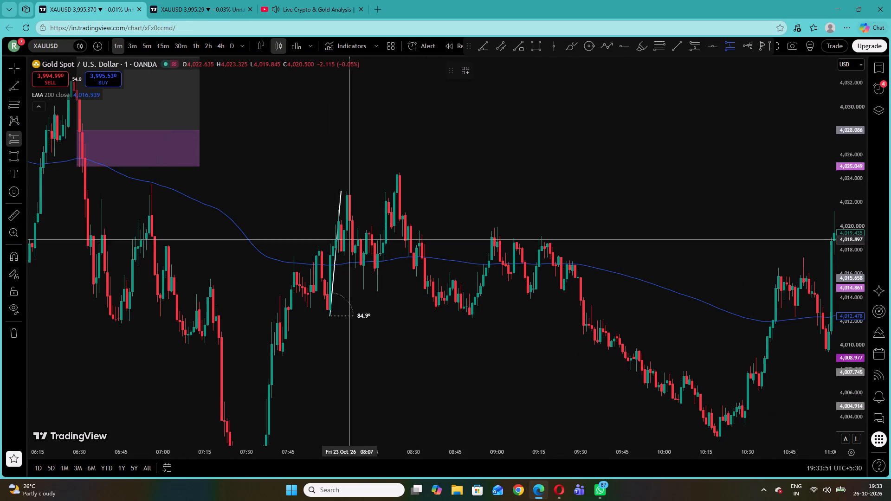
click(351, 244)
drag(353, 354, 378, 283)
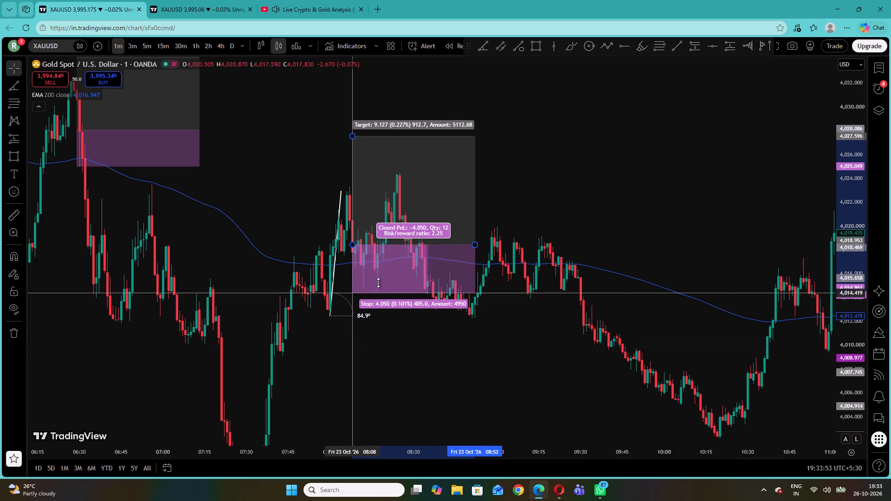
drag(378, 283, 382, 269)
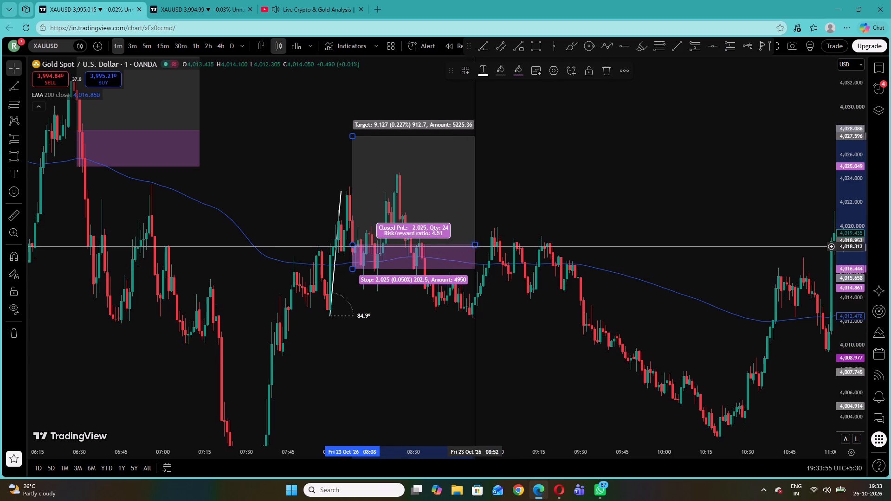
drag(476, 245, 386, 248)
click(526, 222)
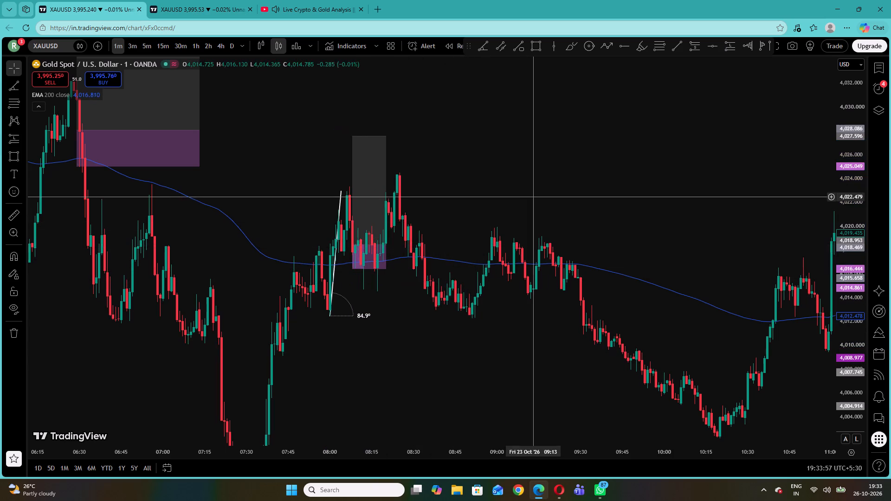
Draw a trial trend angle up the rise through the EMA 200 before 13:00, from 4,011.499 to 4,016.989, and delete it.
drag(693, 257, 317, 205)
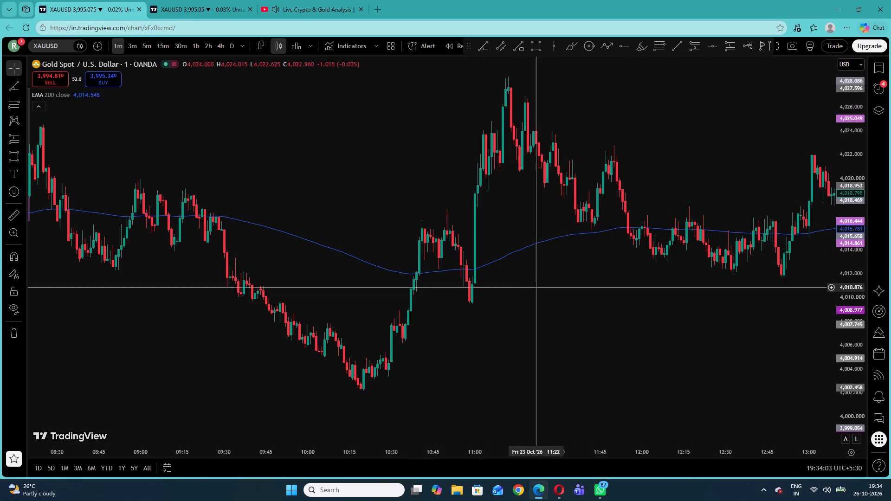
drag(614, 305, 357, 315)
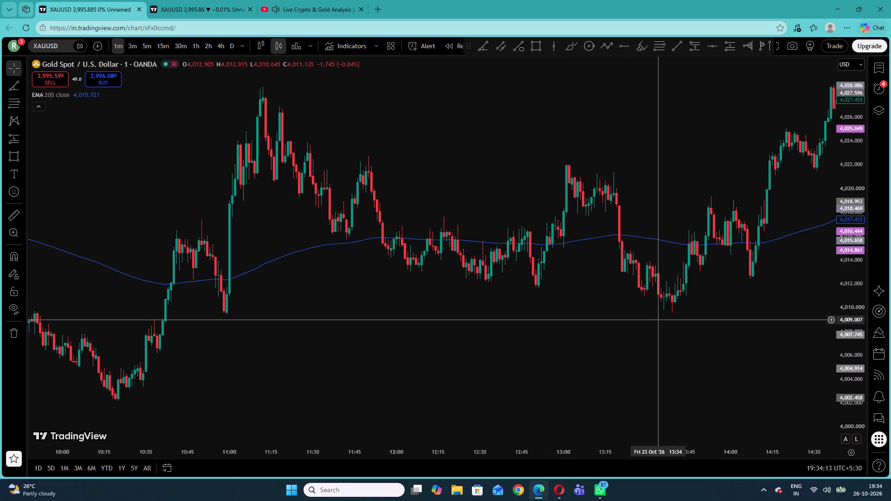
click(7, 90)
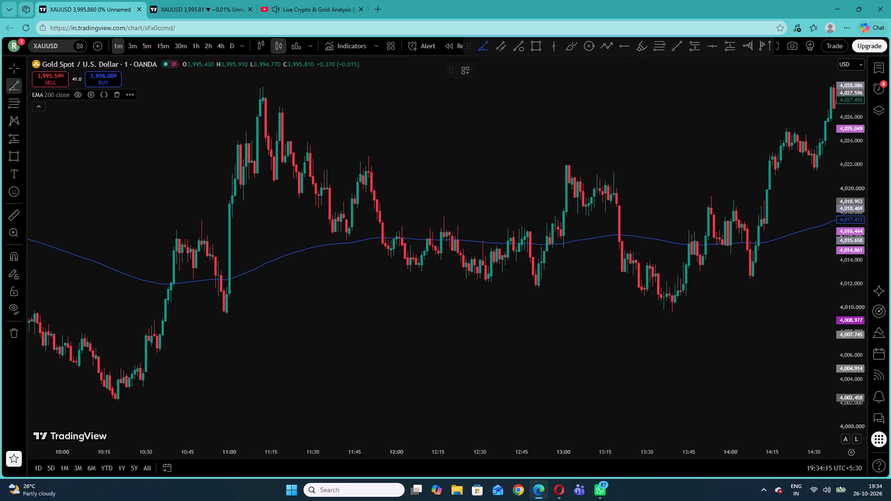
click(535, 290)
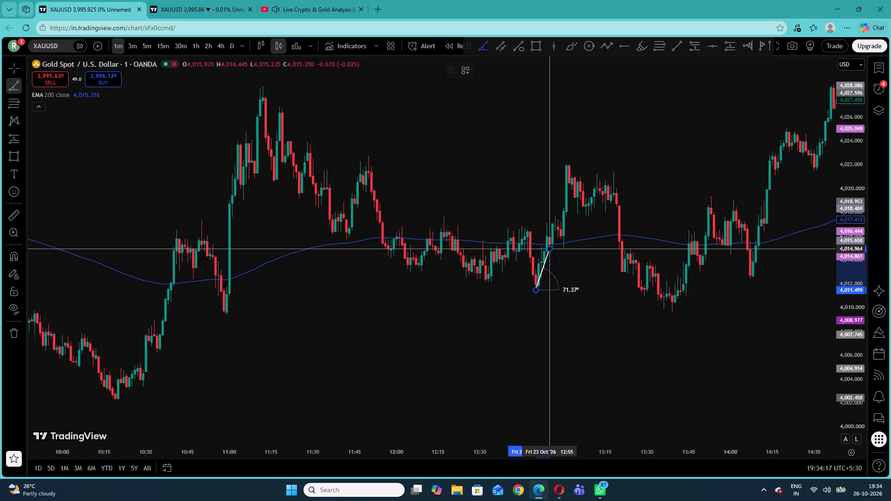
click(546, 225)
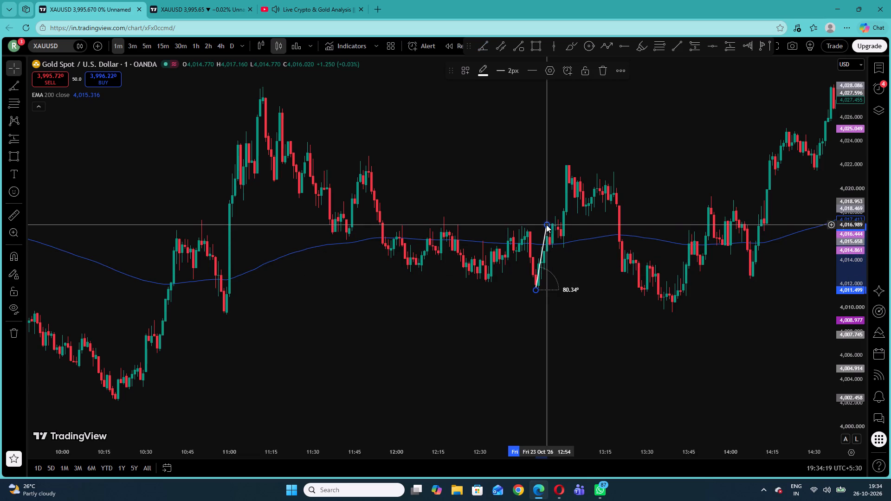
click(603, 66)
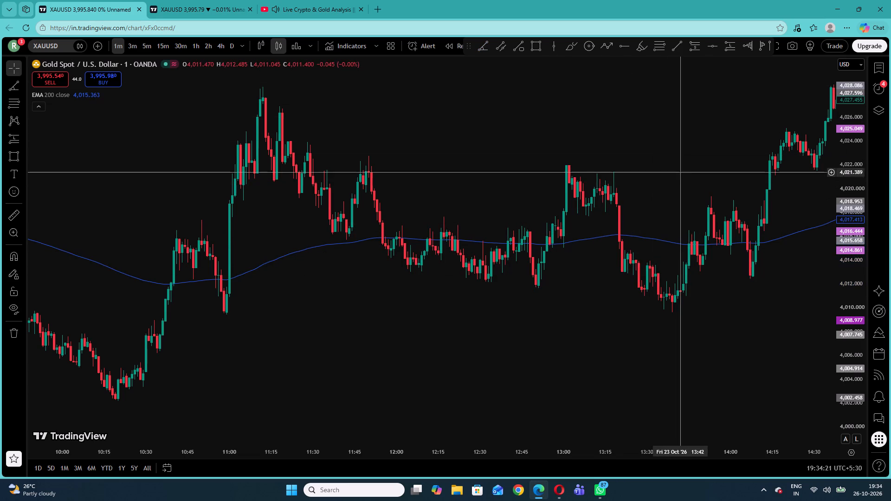
Draw a trend angle of about 81.47° up the rise through the EMA 200 from about 14:07, from 4,012.200 to 4,023.102.
drag(682, 169, 511, 172)
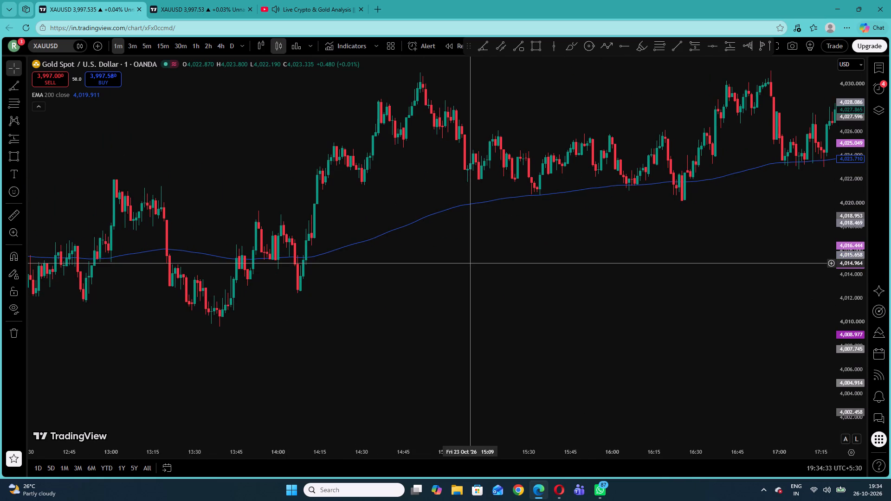
click(15, 90)
click(297, 300)
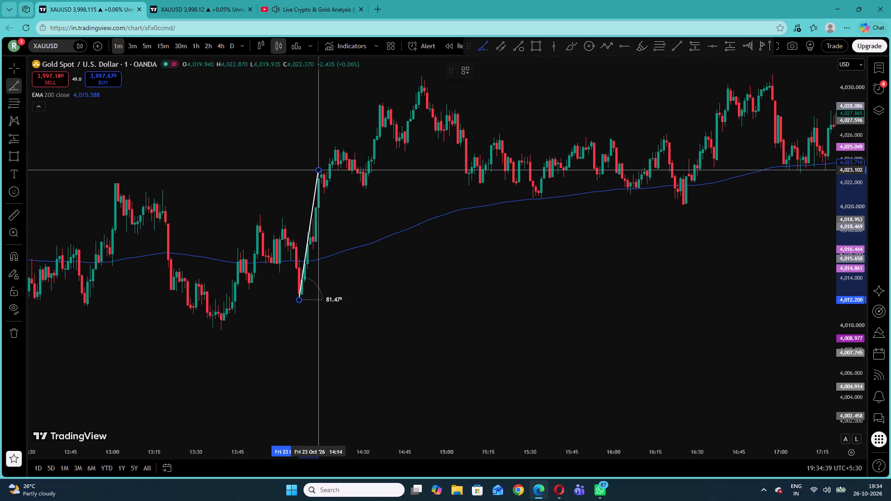
click(318, 170)
click(487, 252)
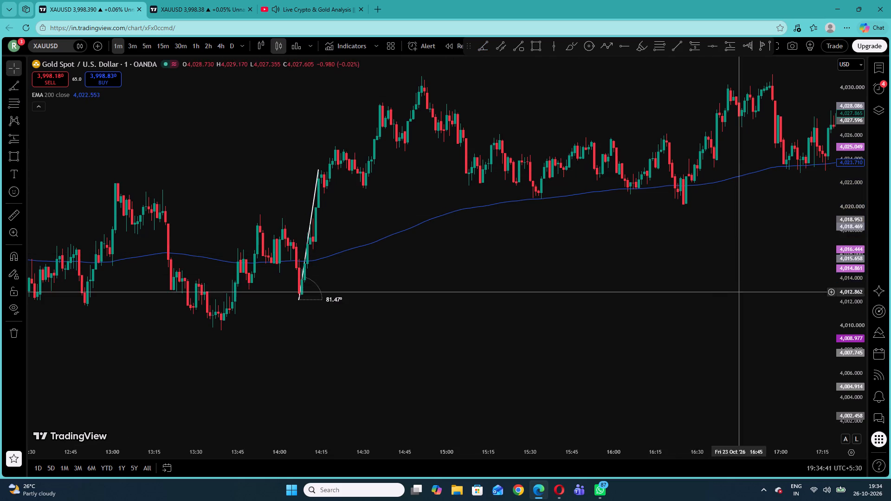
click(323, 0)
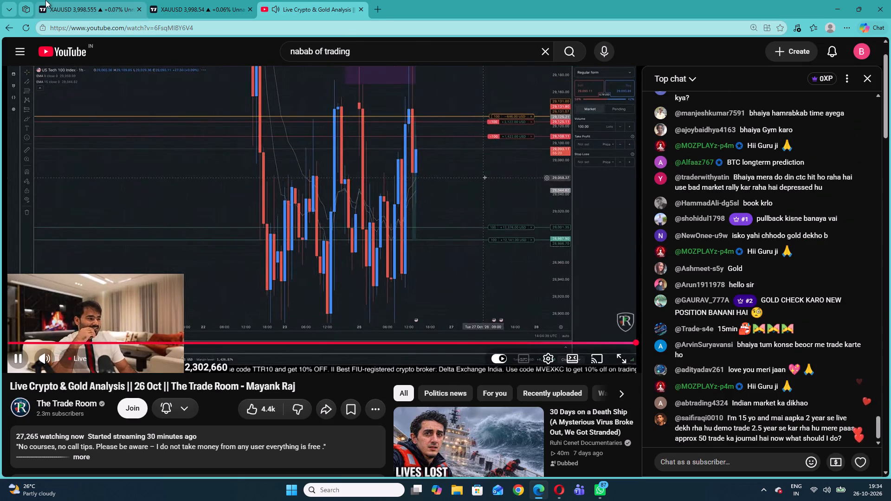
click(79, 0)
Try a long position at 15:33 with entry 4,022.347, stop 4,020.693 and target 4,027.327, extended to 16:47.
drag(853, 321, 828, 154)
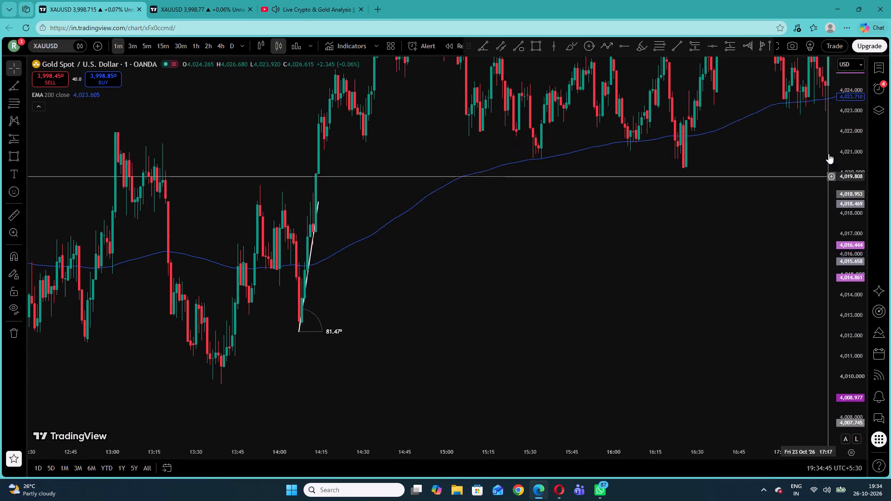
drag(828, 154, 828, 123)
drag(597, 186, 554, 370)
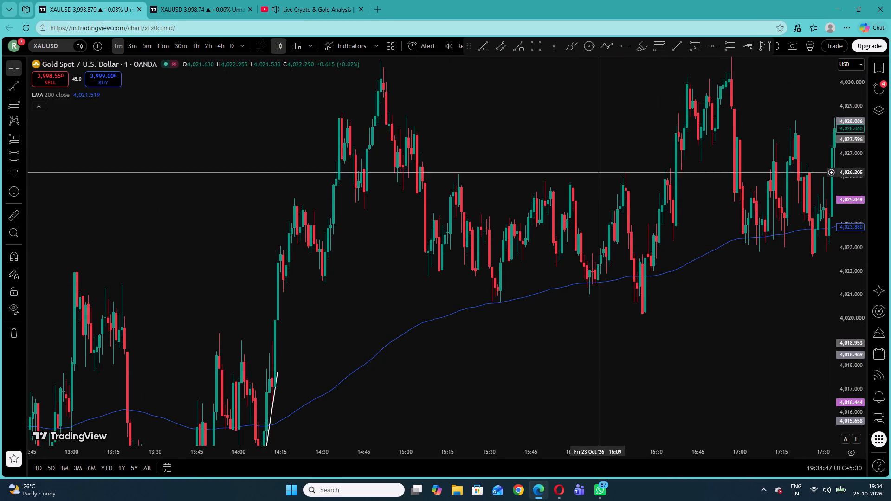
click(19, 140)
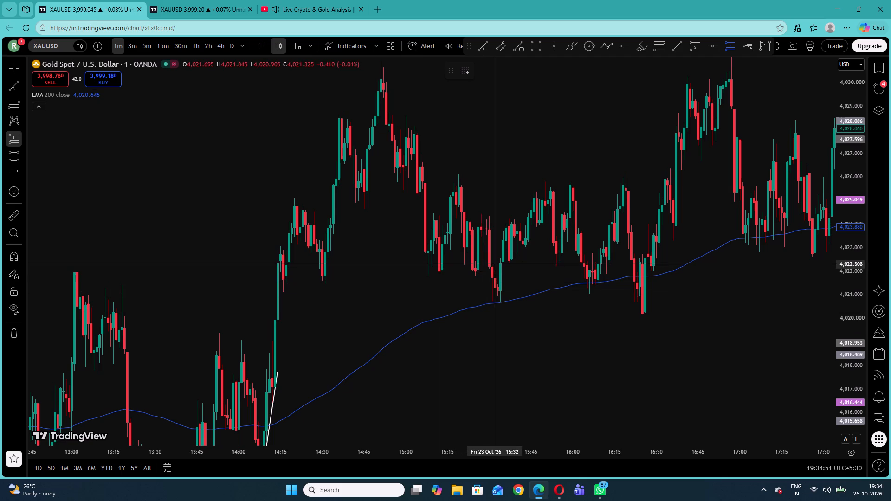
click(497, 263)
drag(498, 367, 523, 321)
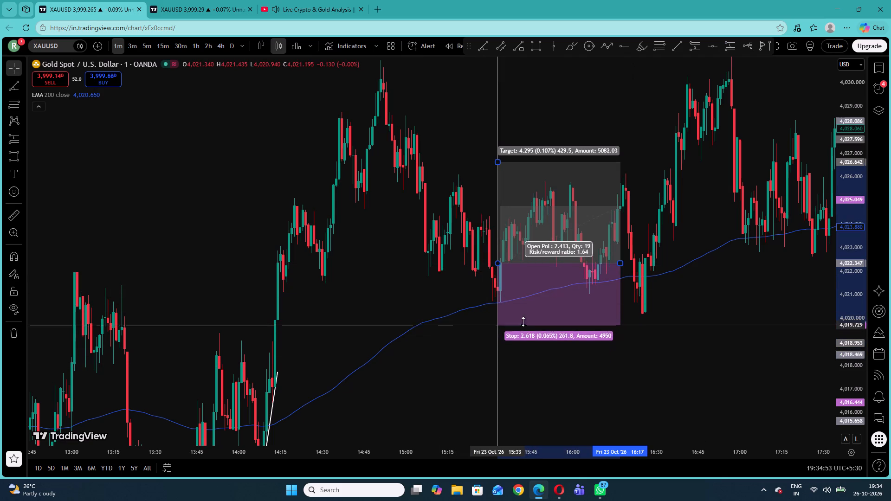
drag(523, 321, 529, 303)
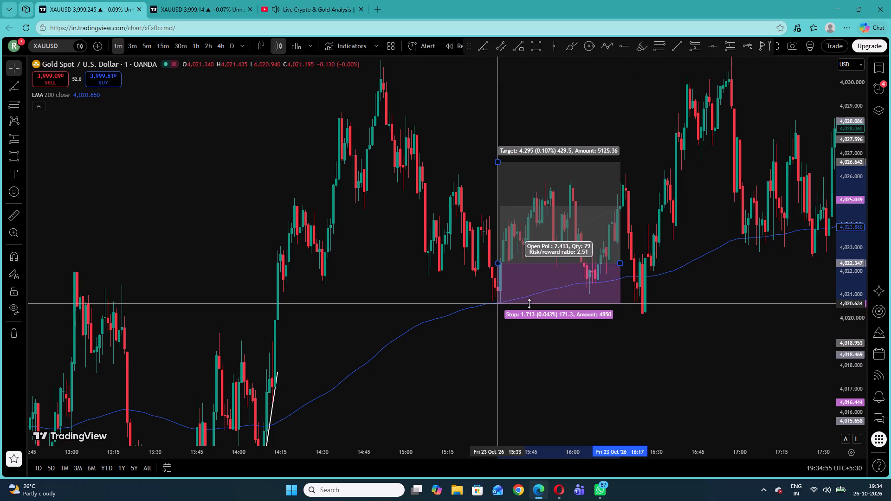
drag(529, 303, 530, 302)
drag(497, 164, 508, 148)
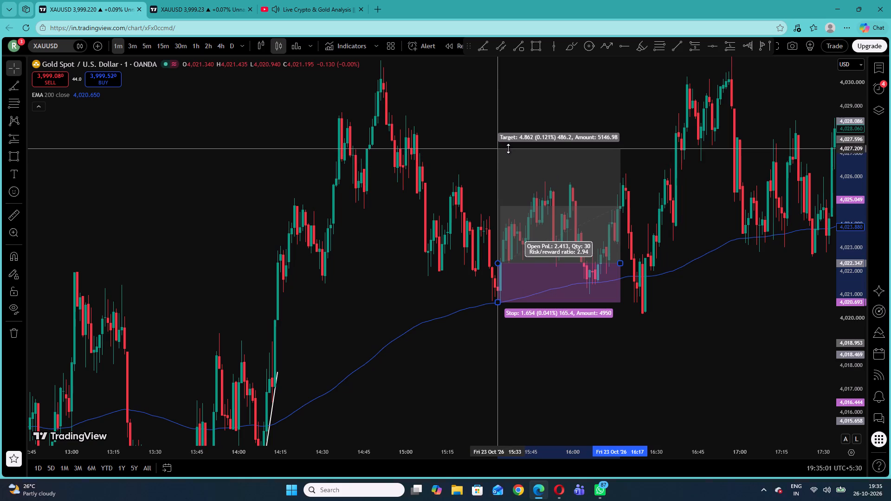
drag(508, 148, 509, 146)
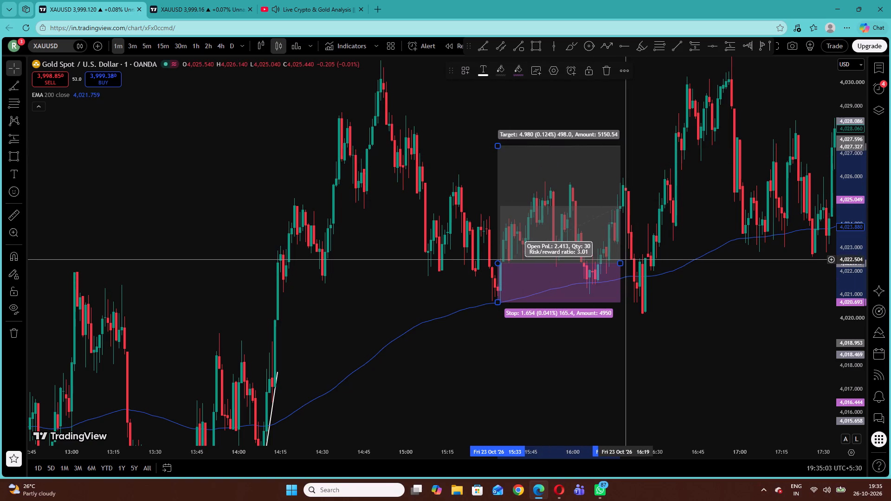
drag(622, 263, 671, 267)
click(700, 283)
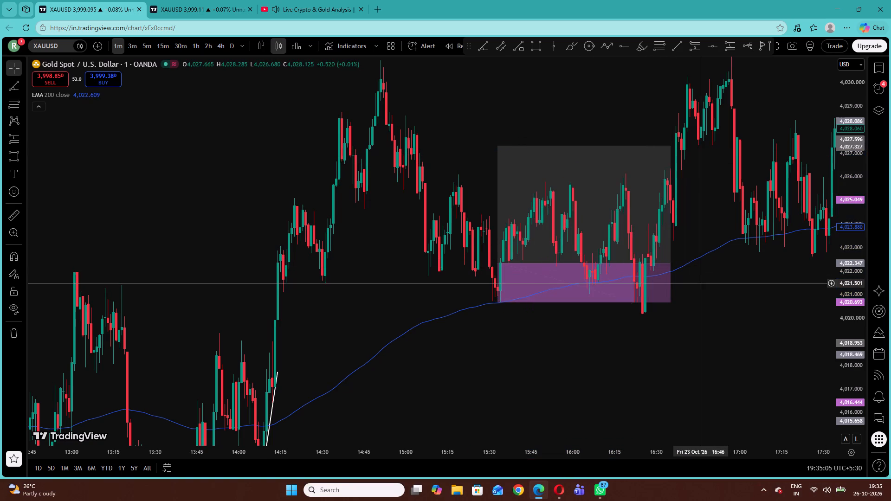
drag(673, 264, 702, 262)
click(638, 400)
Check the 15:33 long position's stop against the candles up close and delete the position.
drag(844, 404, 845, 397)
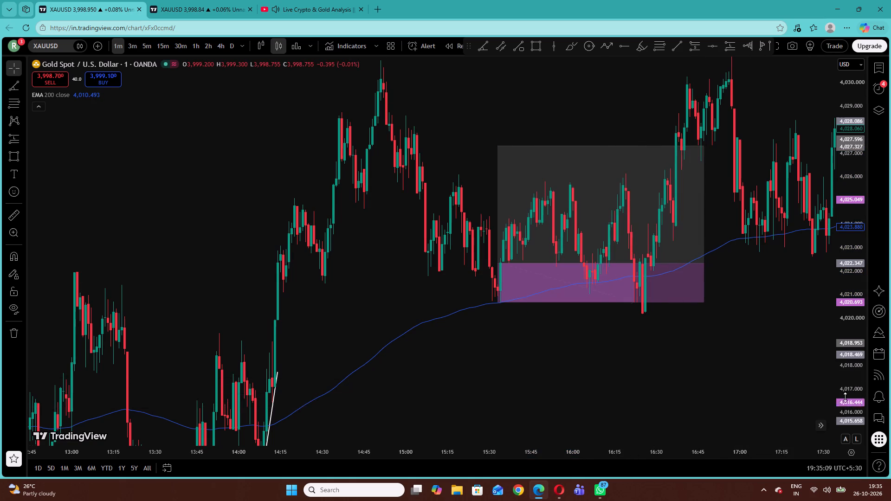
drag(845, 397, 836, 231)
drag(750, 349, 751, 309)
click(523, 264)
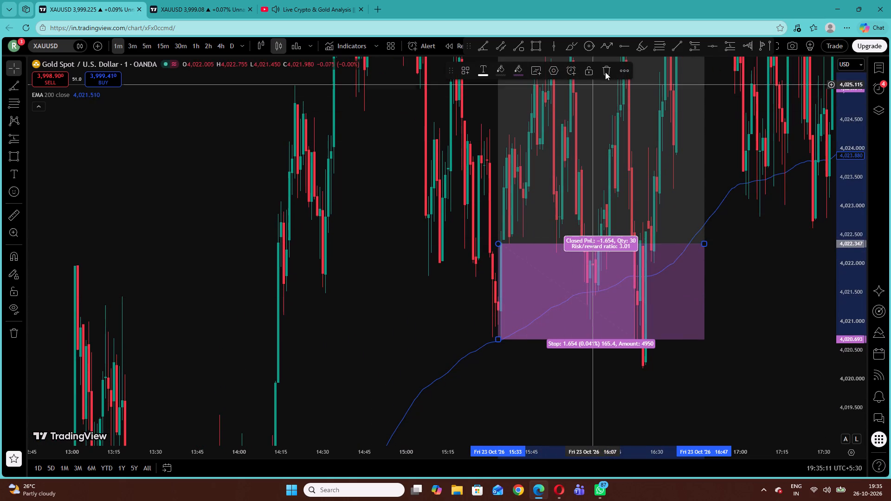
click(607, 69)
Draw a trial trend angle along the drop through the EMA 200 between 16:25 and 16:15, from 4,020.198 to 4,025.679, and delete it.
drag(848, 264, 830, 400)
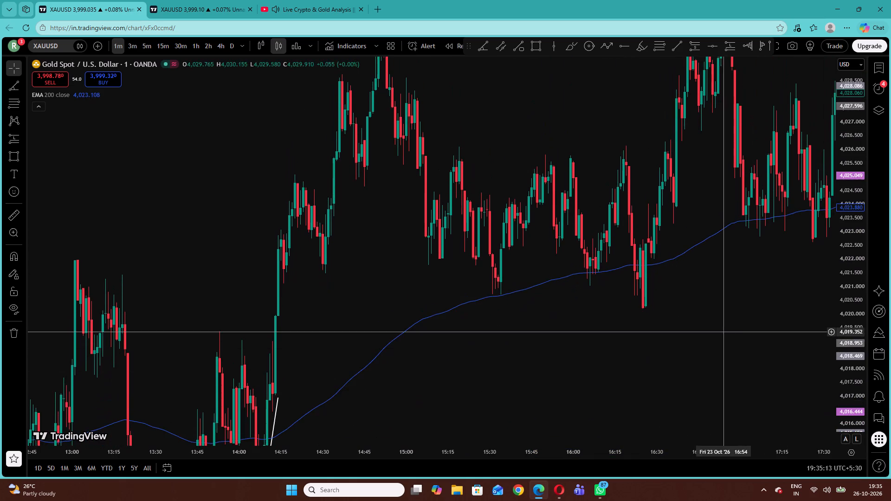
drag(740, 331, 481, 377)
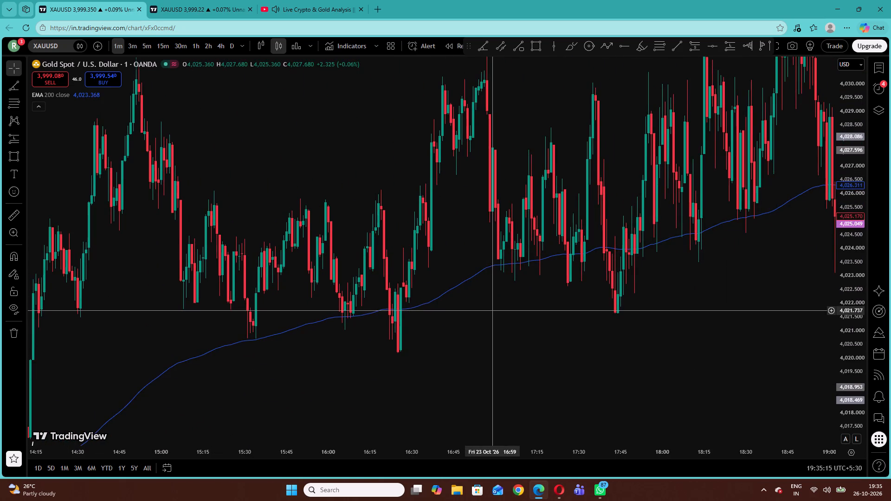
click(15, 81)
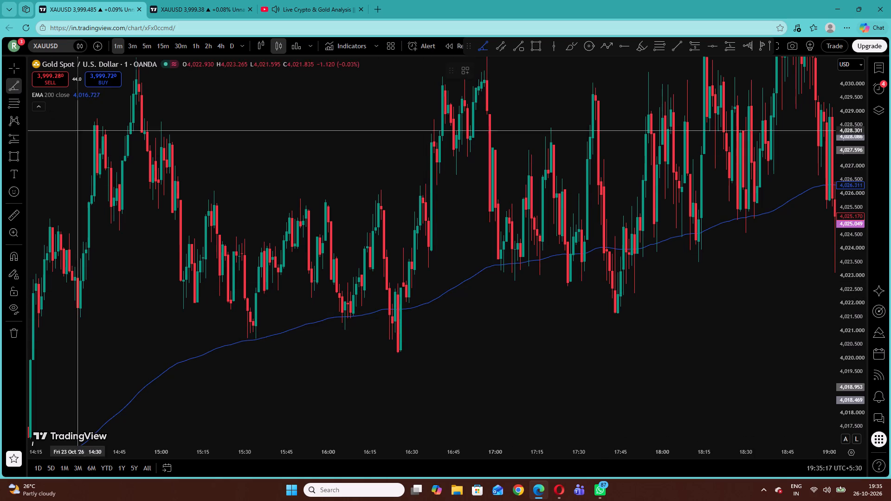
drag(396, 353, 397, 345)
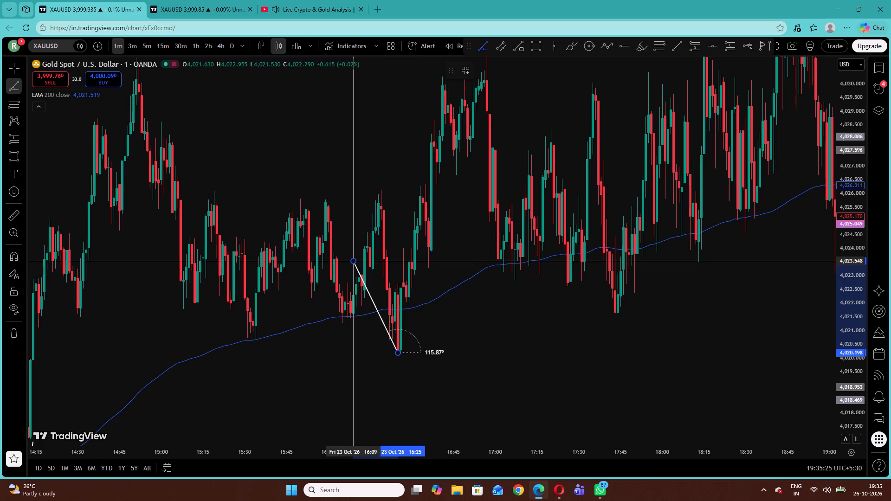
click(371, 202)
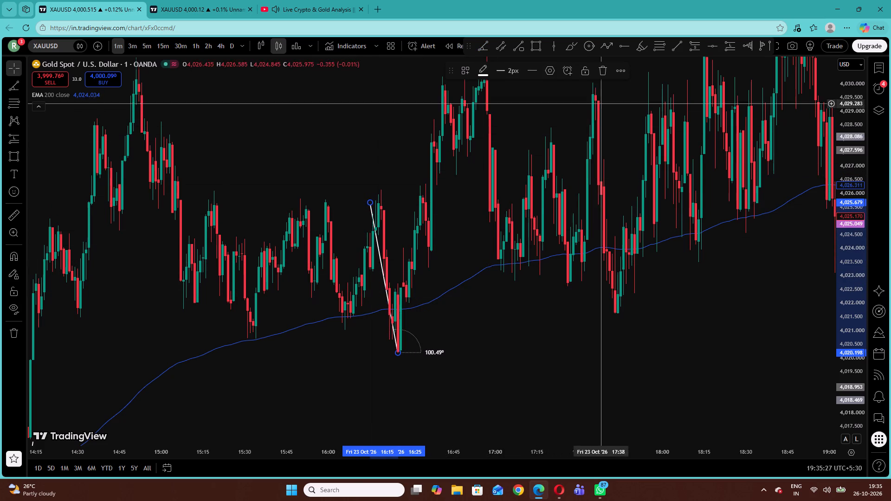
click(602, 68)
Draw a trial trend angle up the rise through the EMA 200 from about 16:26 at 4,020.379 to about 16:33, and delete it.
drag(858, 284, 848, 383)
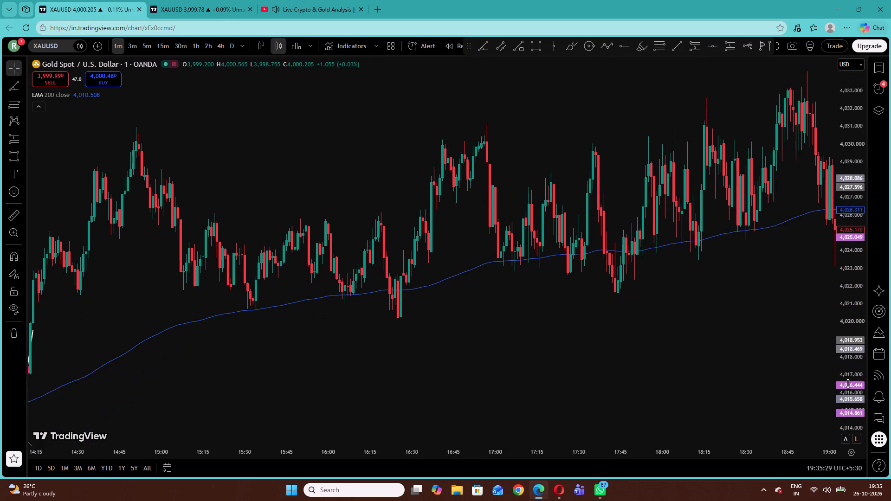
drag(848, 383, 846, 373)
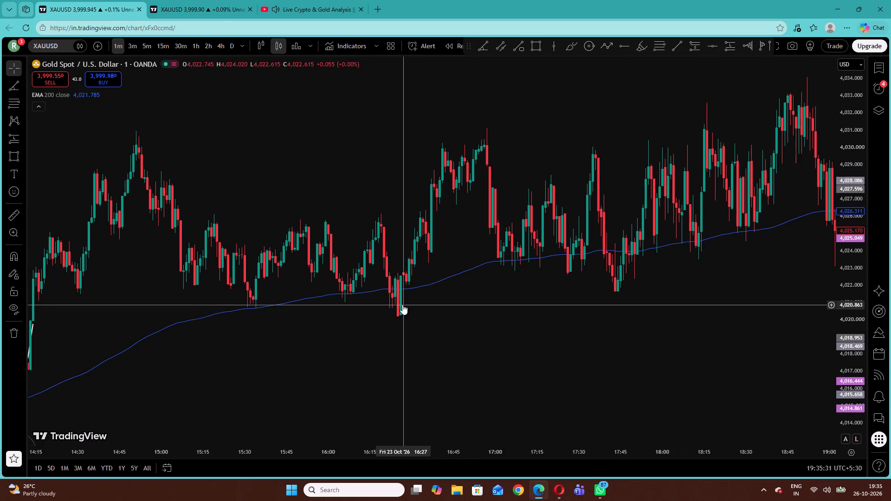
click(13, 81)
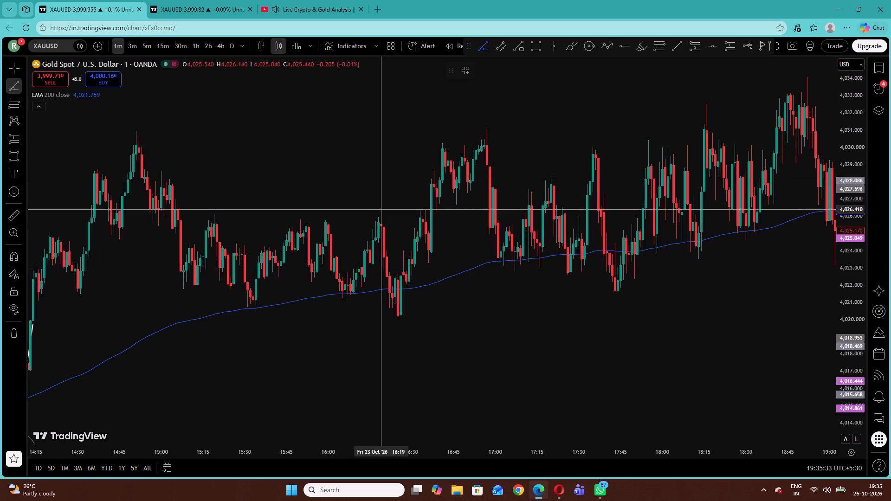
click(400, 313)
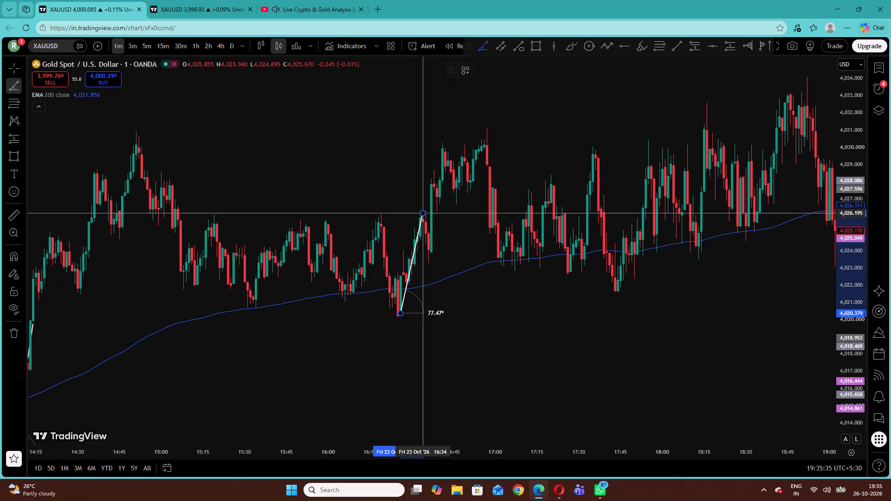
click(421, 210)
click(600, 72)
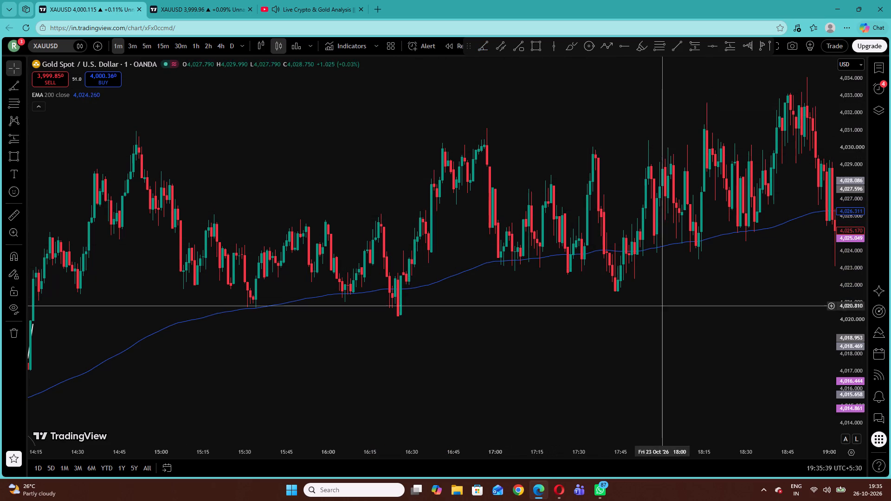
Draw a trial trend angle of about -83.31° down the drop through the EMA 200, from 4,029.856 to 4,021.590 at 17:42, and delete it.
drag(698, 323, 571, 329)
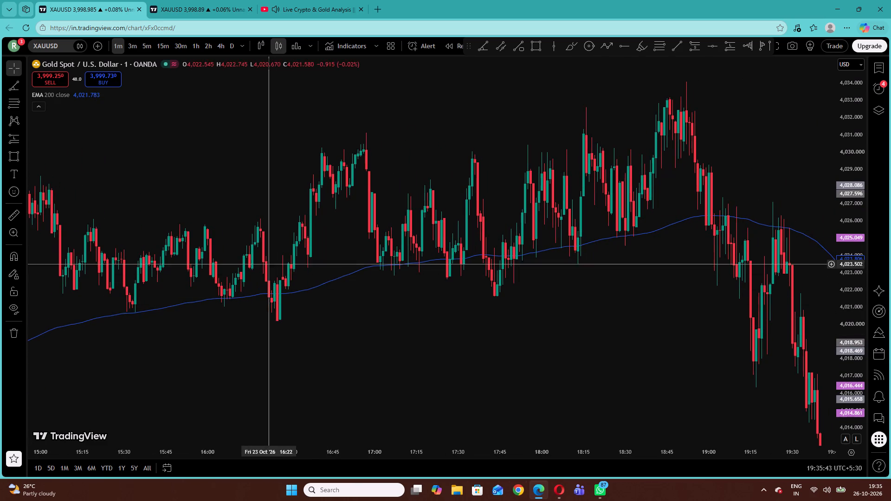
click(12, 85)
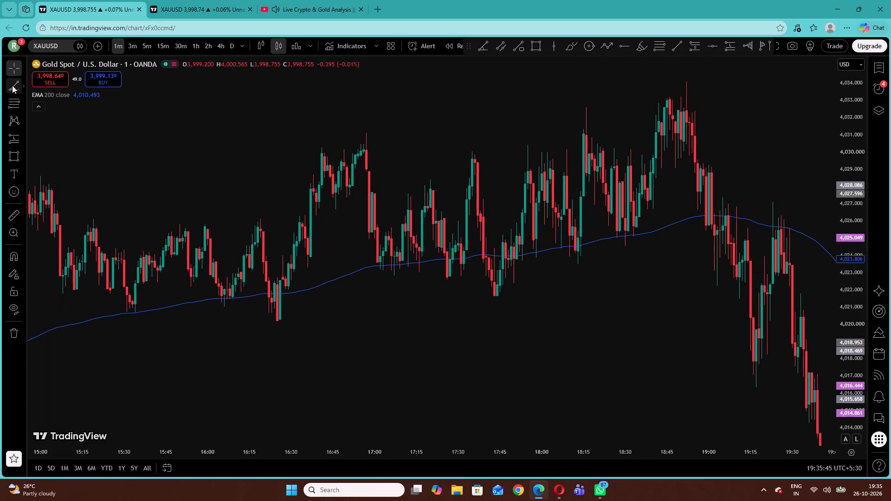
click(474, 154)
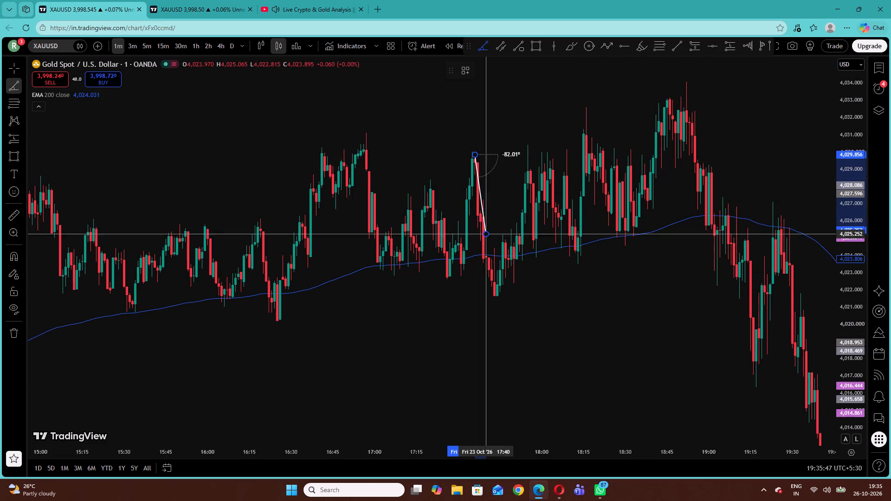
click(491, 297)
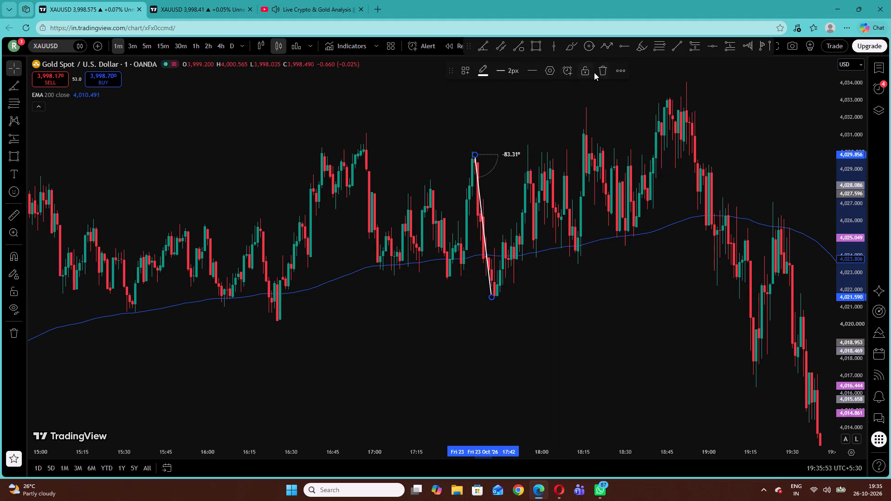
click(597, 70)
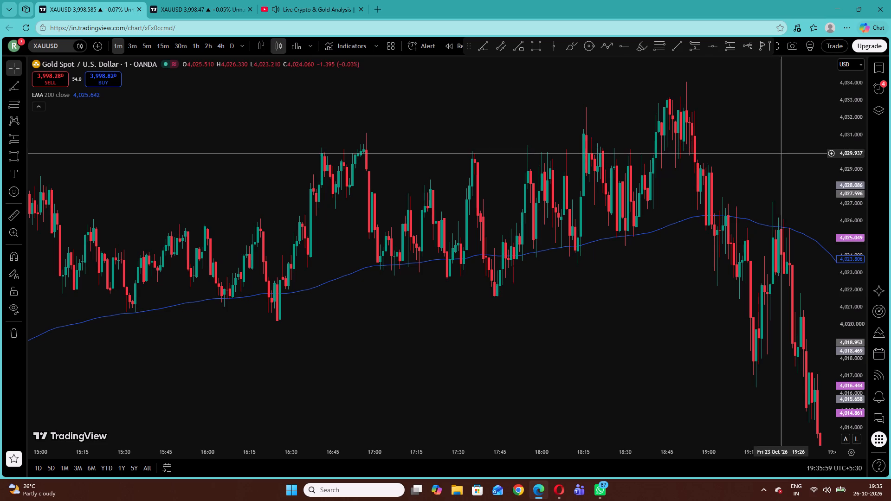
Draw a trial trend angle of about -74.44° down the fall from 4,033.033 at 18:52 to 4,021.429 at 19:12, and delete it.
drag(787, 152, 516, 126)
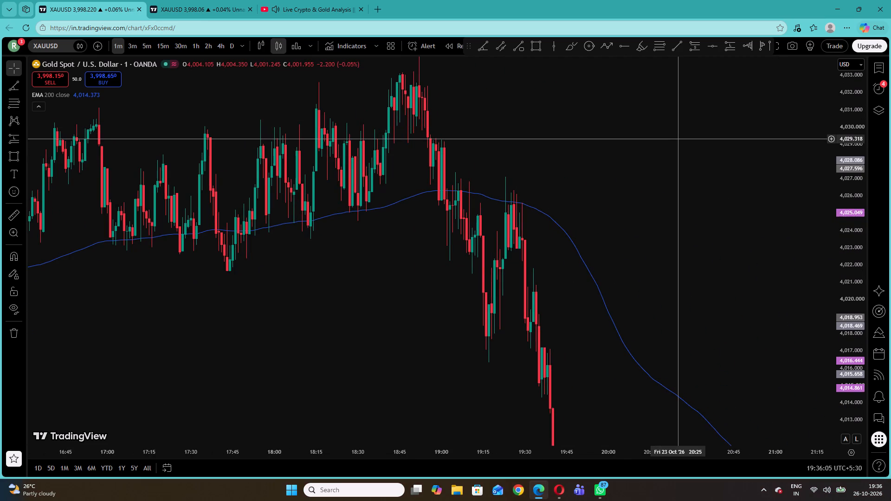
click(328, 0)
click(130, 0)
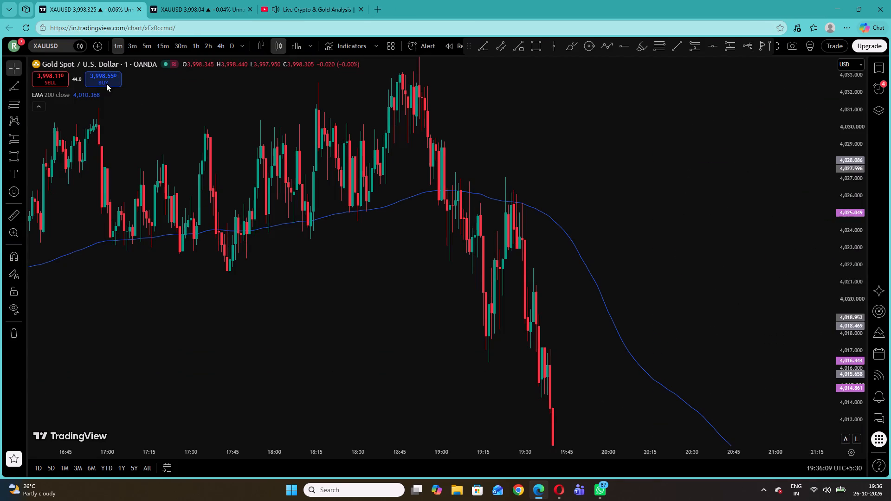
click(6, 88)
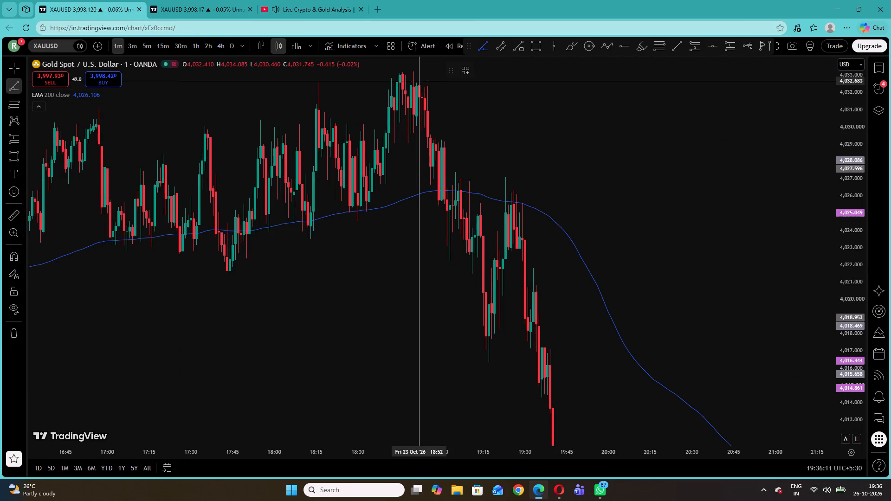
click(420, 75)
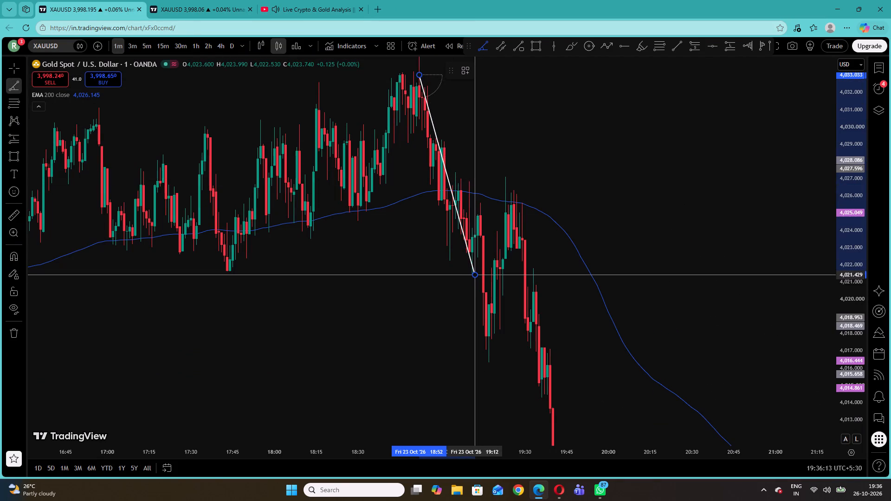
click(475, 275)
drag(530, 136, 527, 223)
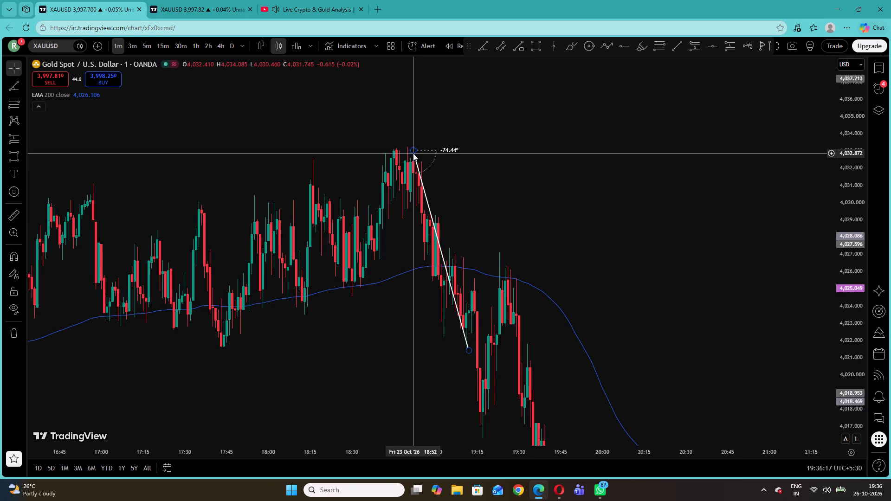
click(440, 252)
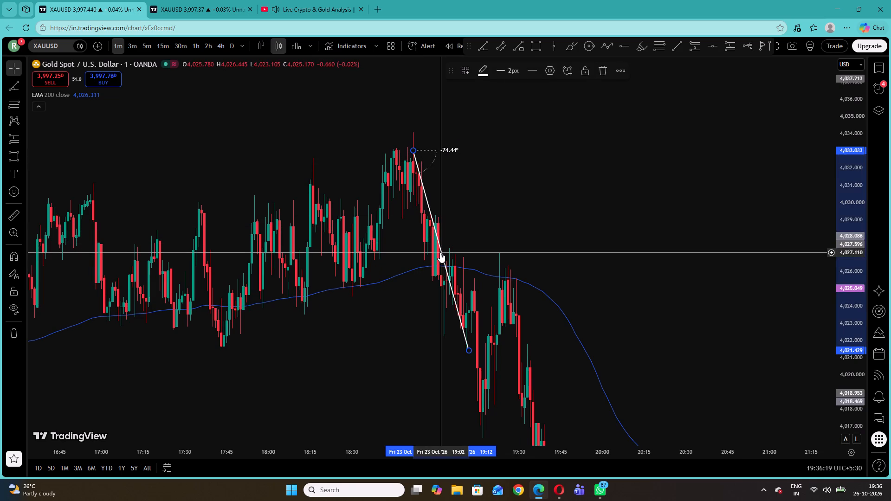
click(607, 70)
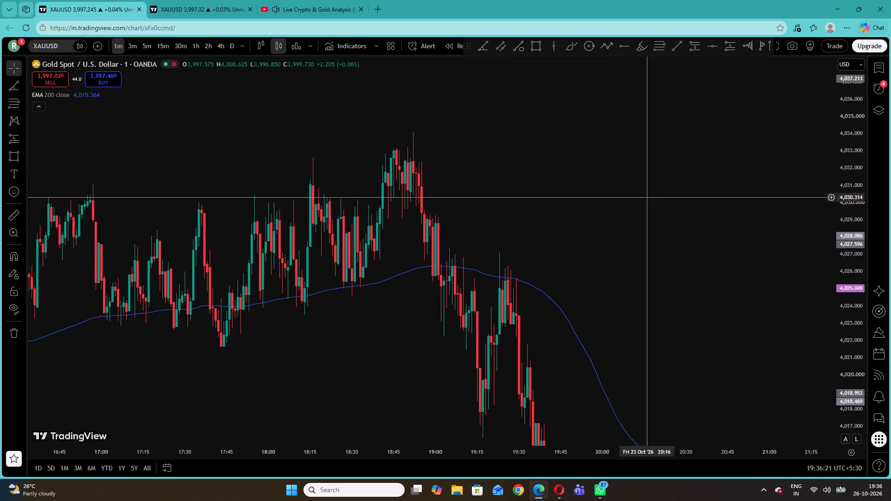
Examine how price meets the EMA 200 from the 19:45 drop on 23 October to just after midnight on 24 October.
drag(649, 224, 487, 45)
drag(547, 273, 459, 91)
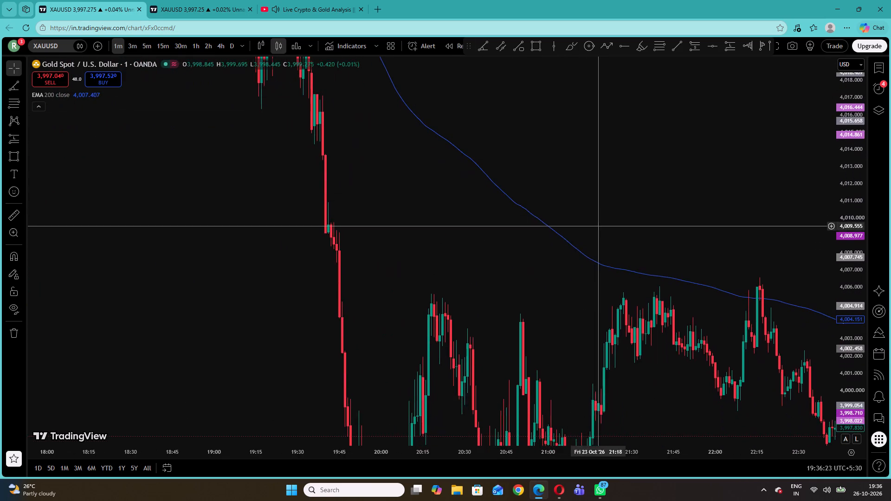
drag(595, 225, 507, 181)
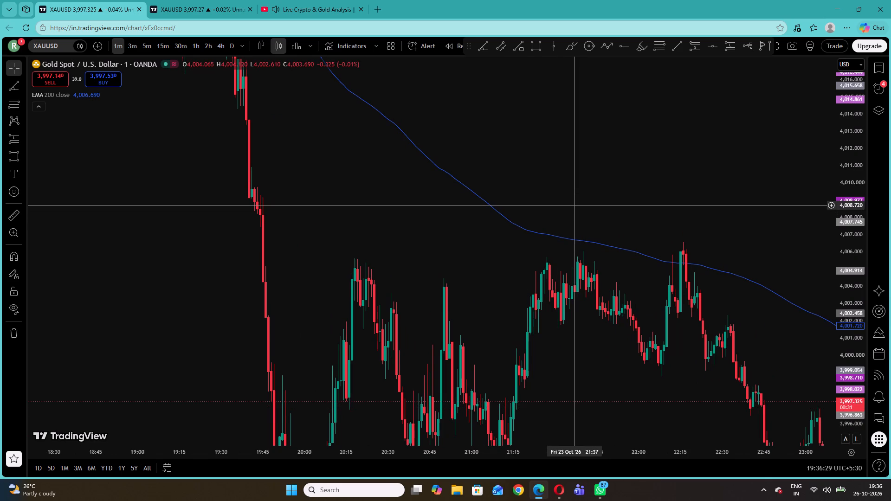
drag(459, 171, 533, 357)
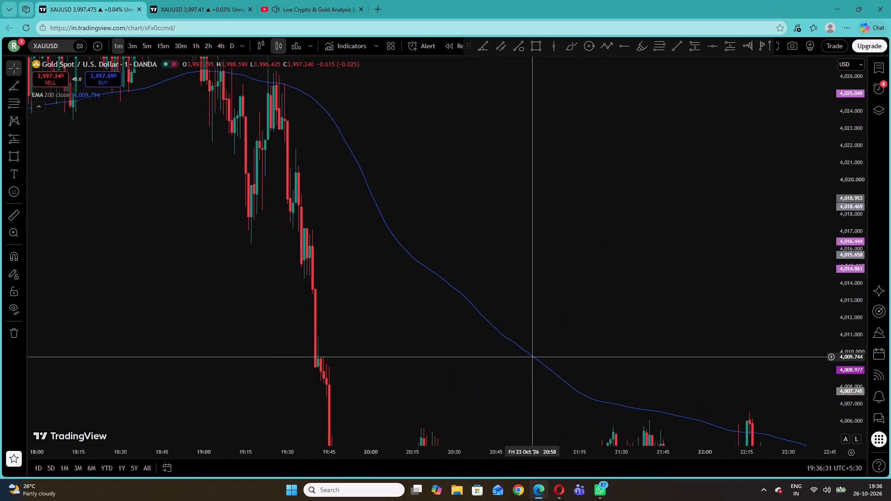
drag(533, 357, 372, 122)
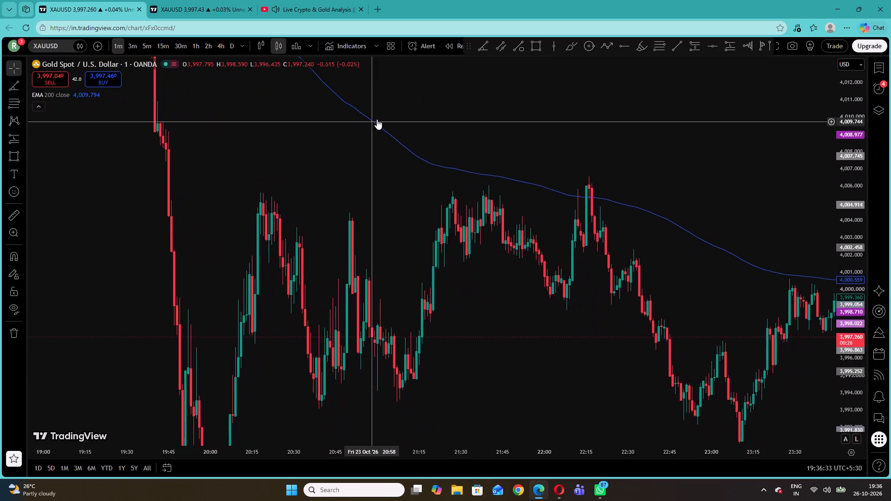
drag(542, 250, 374, 211)
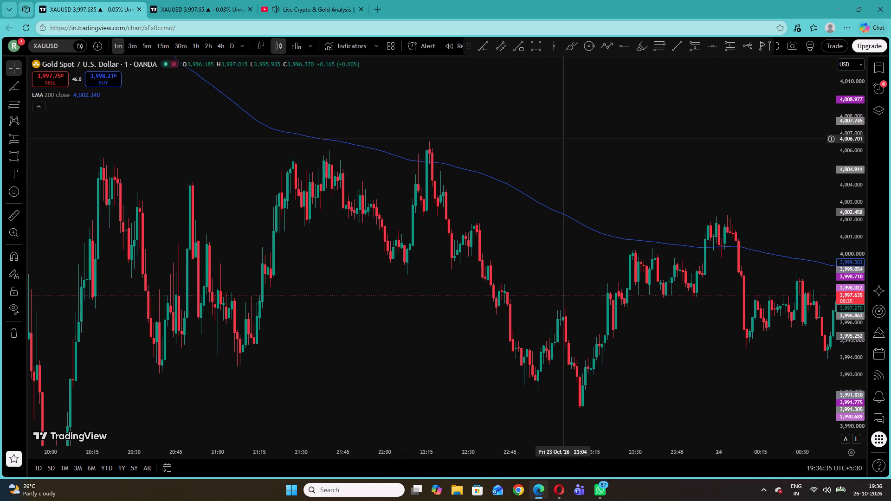
Look back along 23 October's candles and EMA 200 to the early-morning positions and trend angle marked around 06:30 to 08:15.
drag(443, 163, 814, 367)
drag(343, 220, 739, 367)
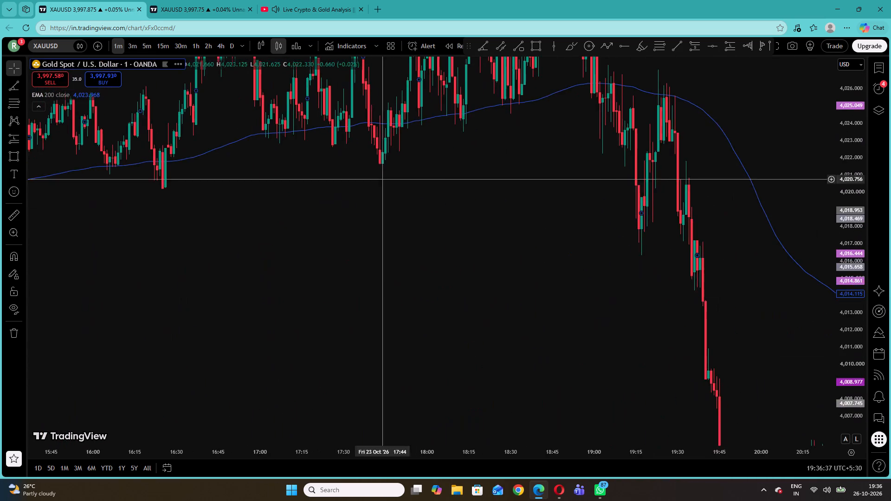
drag(403, 196, 885, 382)
drag(405, 324, 890, 287)
drag(461, 312, 890, 311)
drag(386, 192, 749, 191)
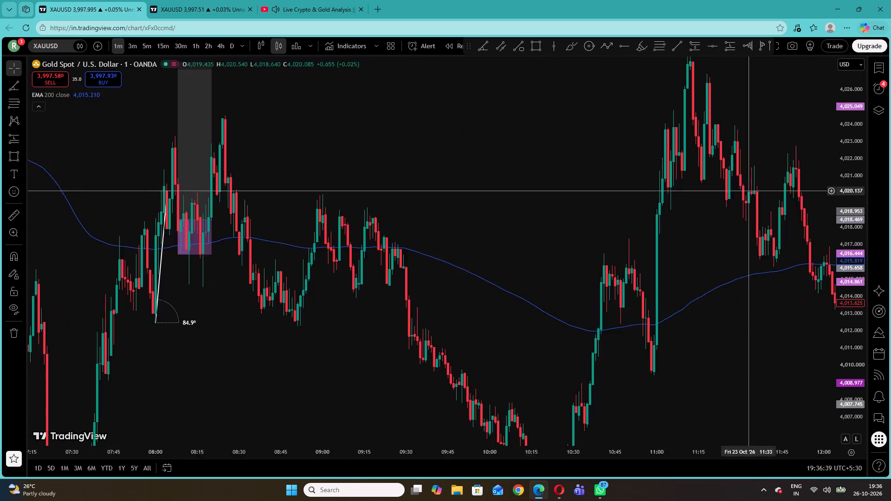
drag(419, 187, 850, 252)
drag(850, 195, 852, 212)
click(638, 159)
drag(637, 159, 663, 180)
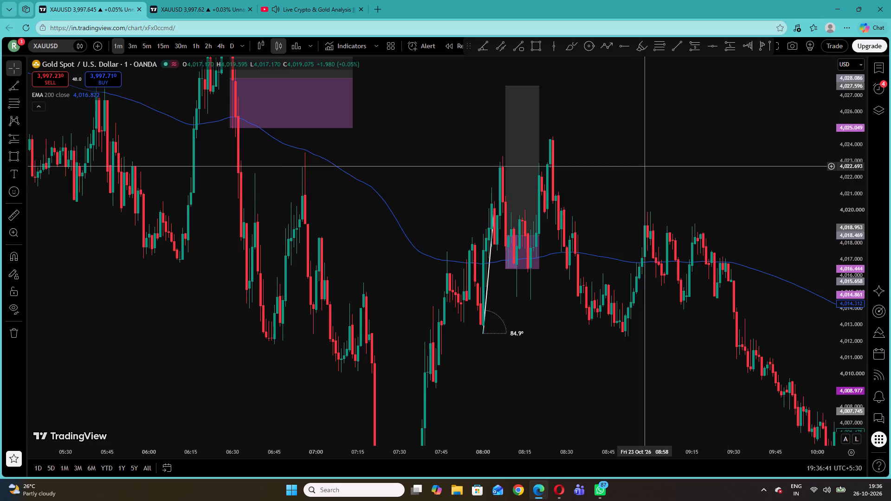
drag(663, 180, 890, 239)
drag(423, 268, 813, 323)
Check the Live Crypto & Gold Analysis stream on YouTube at its live point, and return to the XAUUSD chart.
click(337, 0)
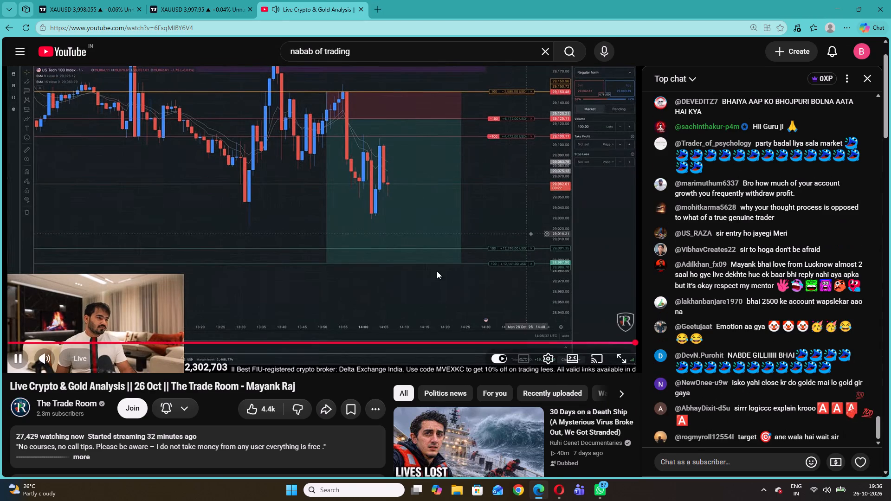
click(84, 366)
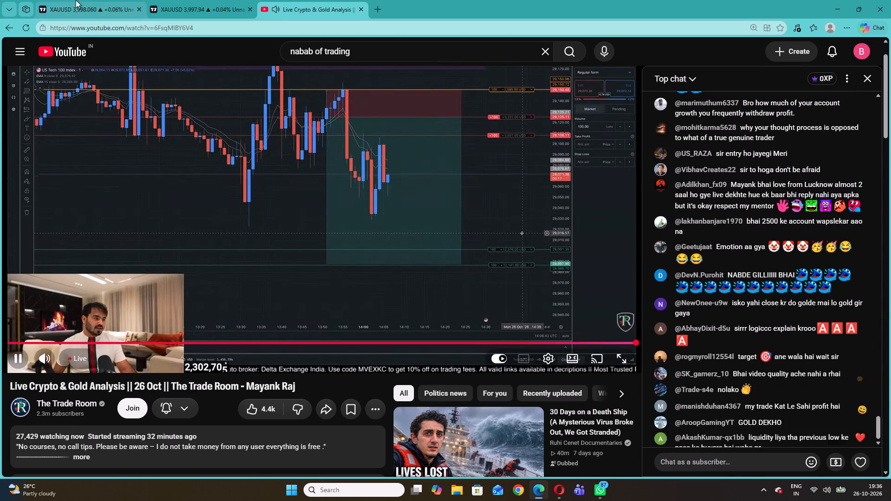
click(75, 0)
Look back along the XAUUSD candles and EMA 200 from early 23 October through 22 October to its 00:45 rise.
drag(270, 205, 652, 291)
drag(385, 193, 622, 334)
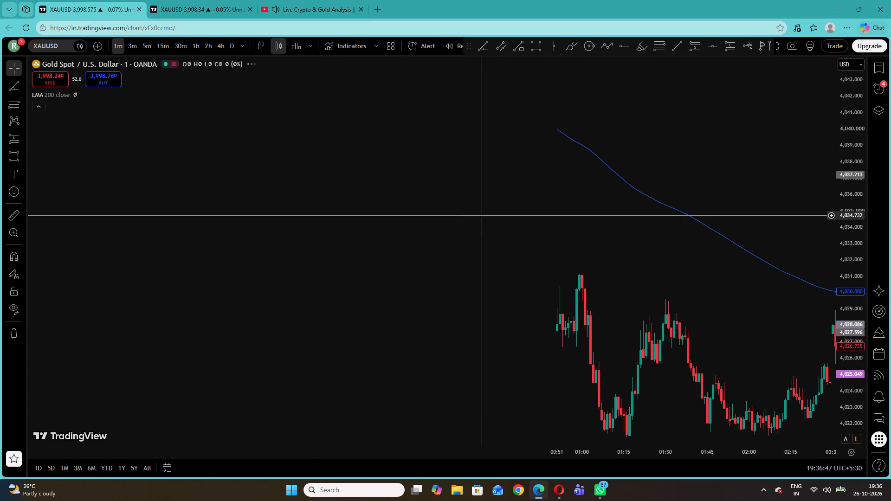
drag(423, 183, 744, 393)
drag(504, 280, 761, 351)
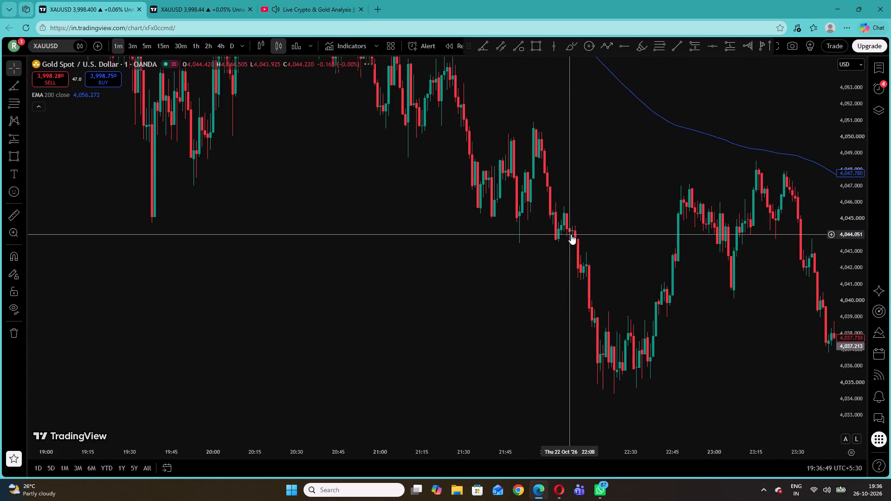
drag(571, 234, 767, 360)
drag(513, 210, 719, 381)
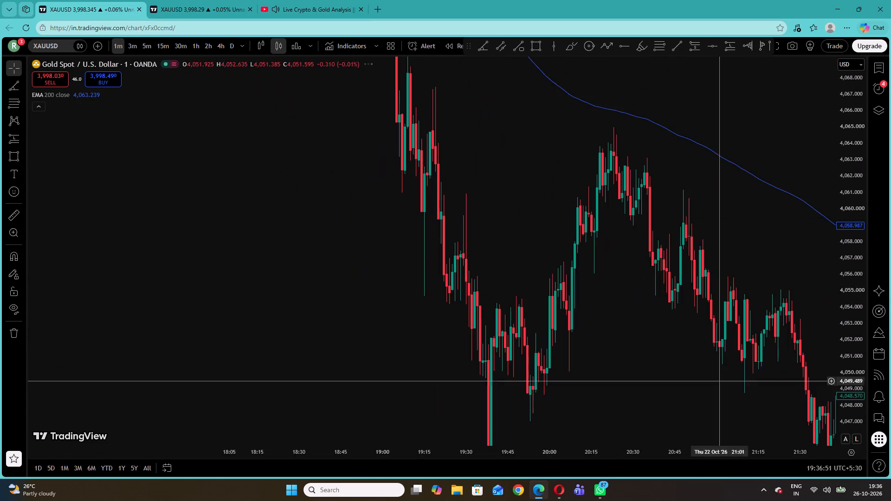
drag(504, 218, 668, 394)
drag(438, 234, 675, 373)
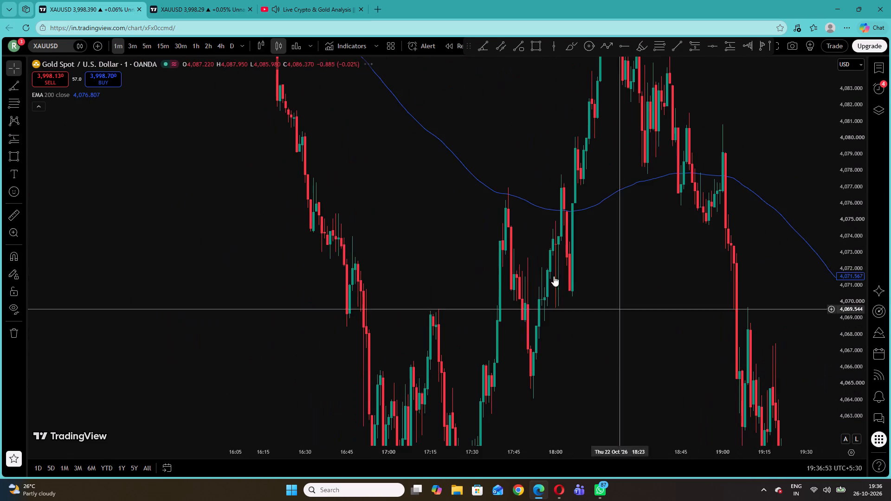
drag(395, 205, 632, 389)
drag(481, 234, 747, 340)
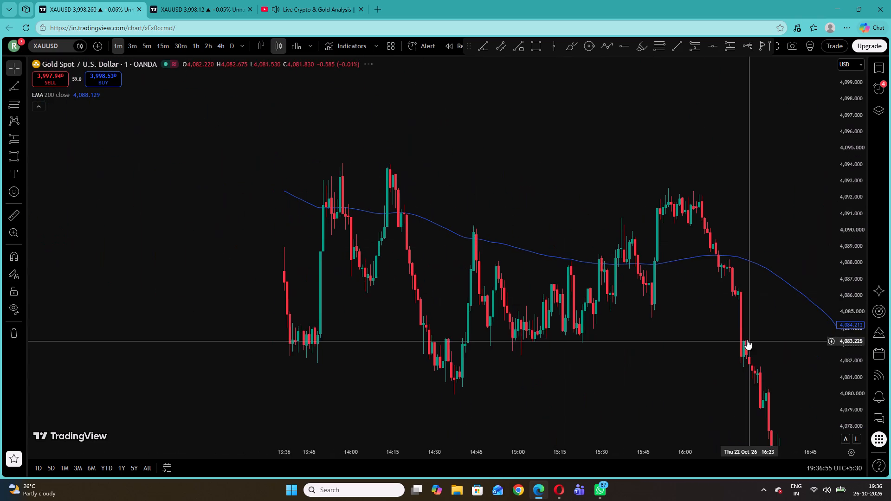
drag(747, 340, 748, 341)
drag(461, 364, 843, 393)
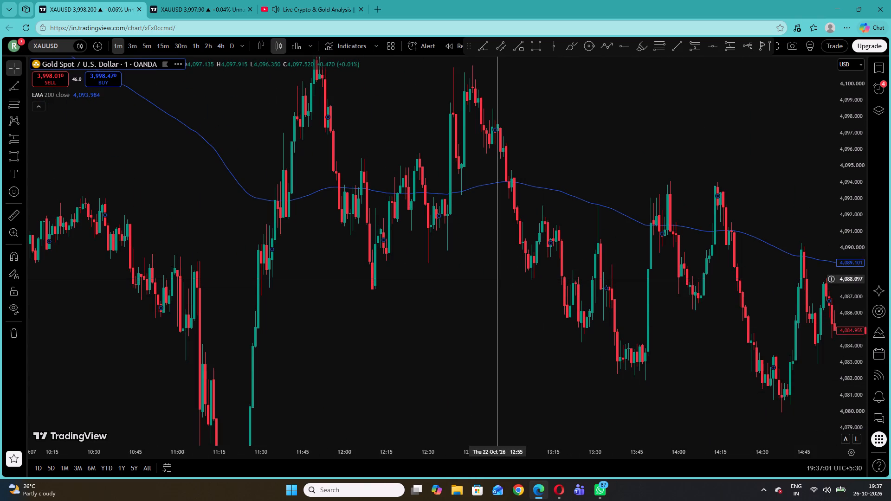
drag(497, 278, 890, 374)
drag(555, 206, 782, 382)
drag(470, 179, 812, 390)
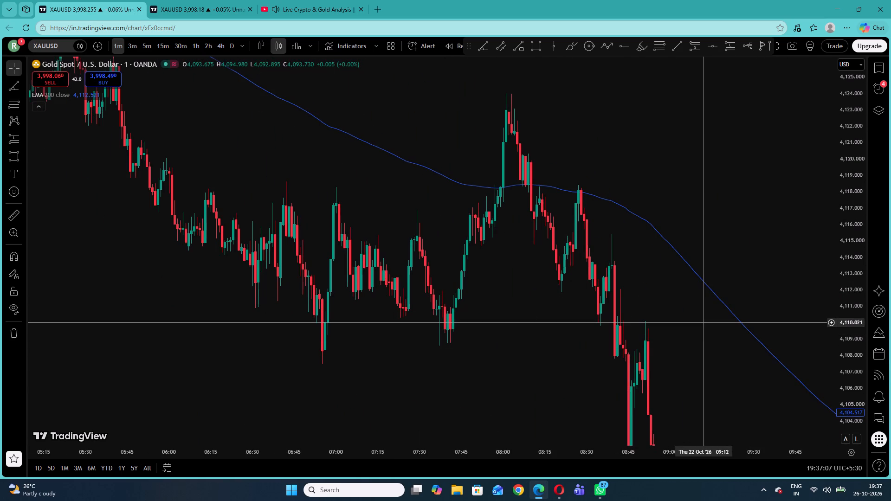
drag(510, 318, 848, 465)
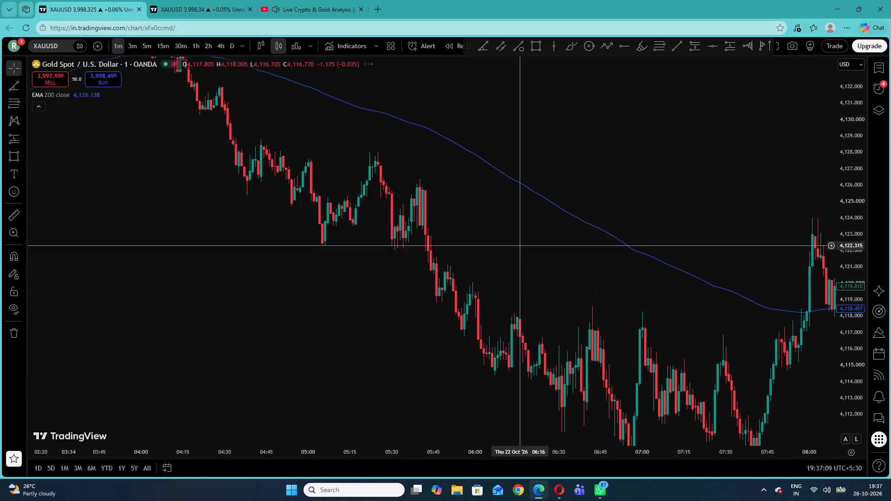
drag(536, 243, 840, 411)
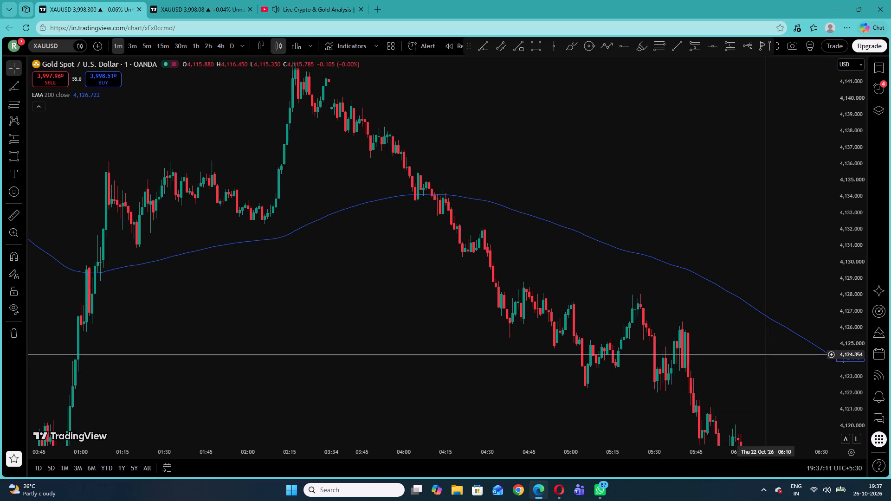
Draw a trend angle of about -76.72° down the 22 October fall through the EMA 200, from 4,136.074 to 4,130.427 at 04:21.
drag(845, 350, 832, 101)
drag(559, 109, 598, 313)
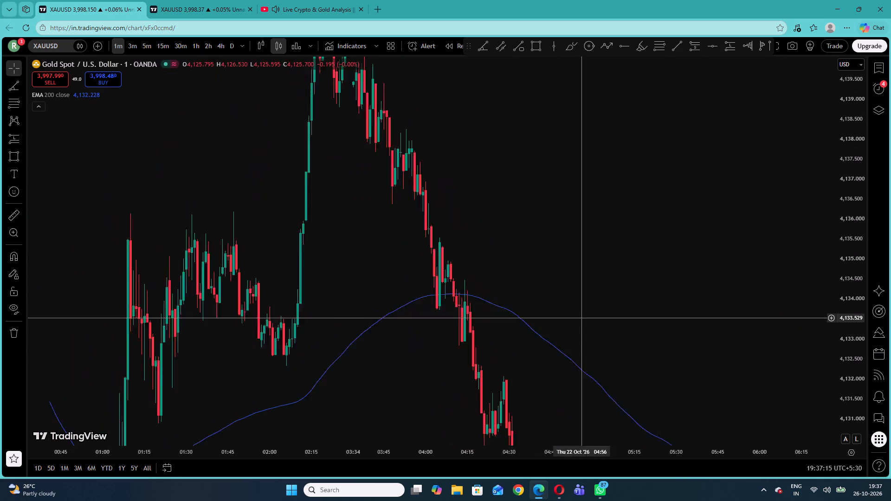
drag(598, 313, 599, 312)
drag(623, 276, 619, 237)
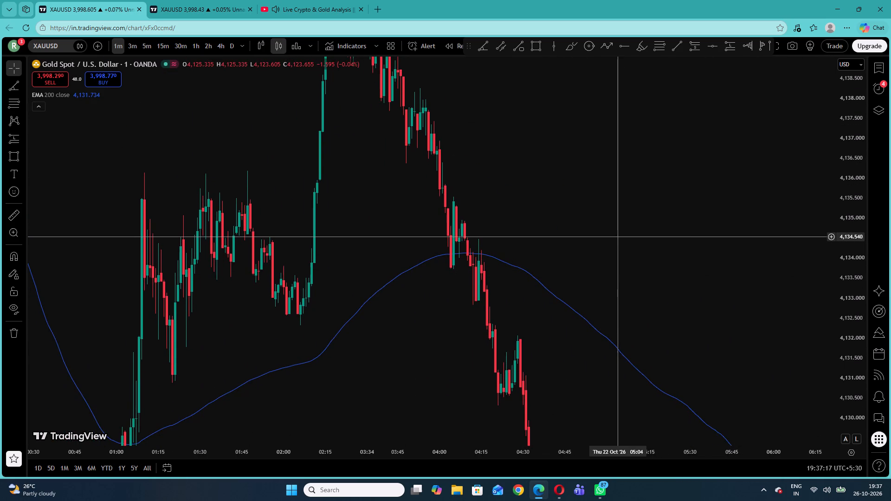
scroll(619, 237, up, 1)
scroll(619, 237, down, 1)
scroll(619, 237, up, 1)
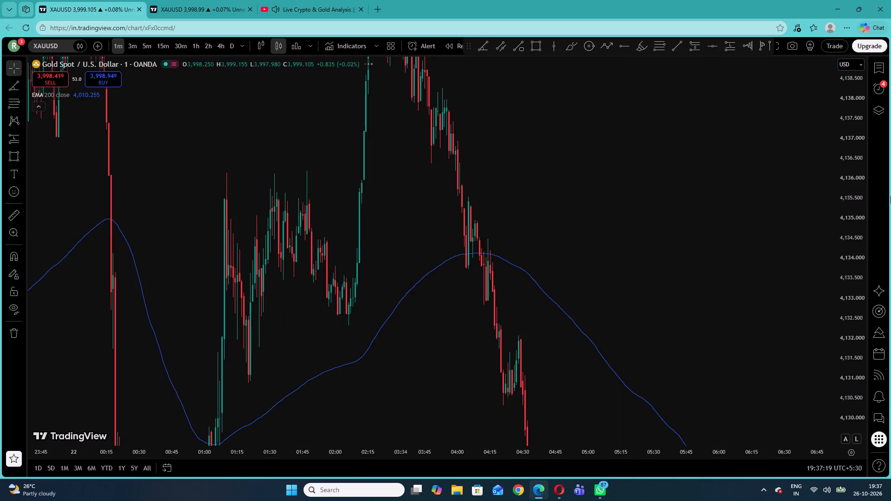
drag(845, 229, 845, 282)
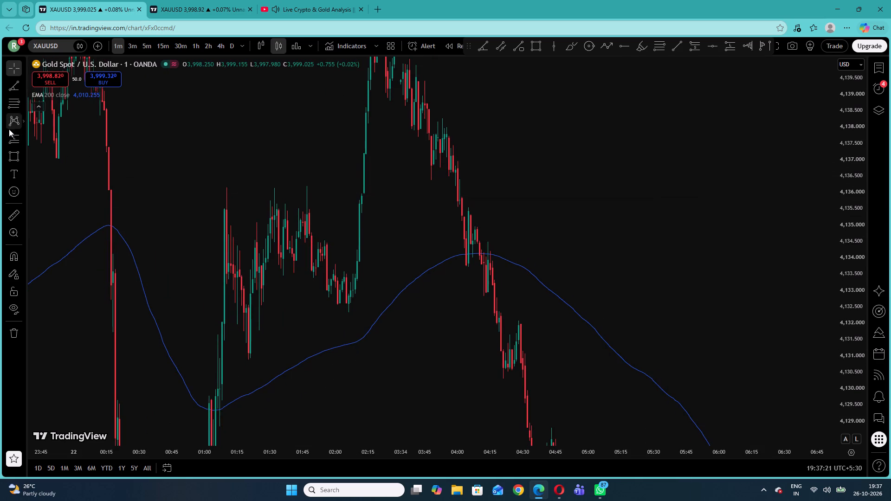
click(13, 90)
click(459, 190)
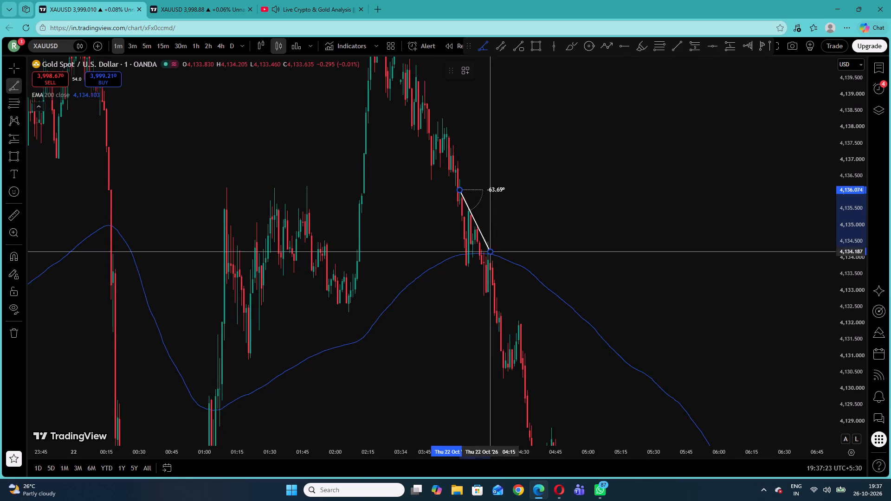
click(504, 374)
Shift the trend angle about four minutes later, keeping its start at 4,136.074, and pull its lower end back to about 04:21.
drag(458, 187, 464, 188)
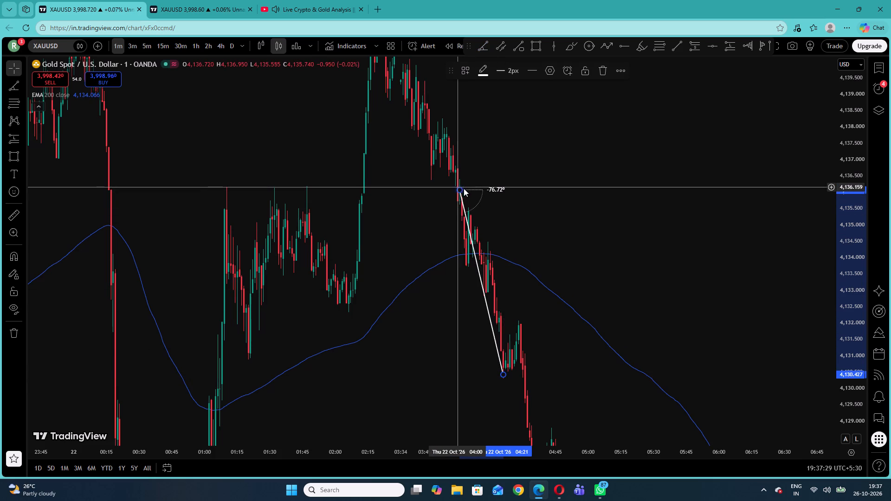
drag(464, 188, 469, 190)
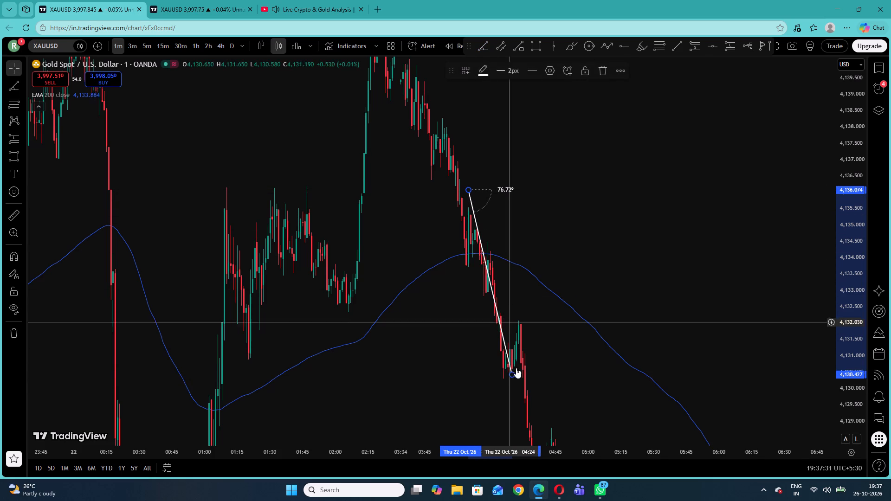
drag(514, 374, 502, 375)
click(579, 342)
Examine how price meets the EMA 200 on 22 October from the 05:00 fall through the 08:00 spike to about 13:00.
drag(595, 377, 425, 57)
drag(591, 260, 392, 144)
drag(600, 282, 524, 168)
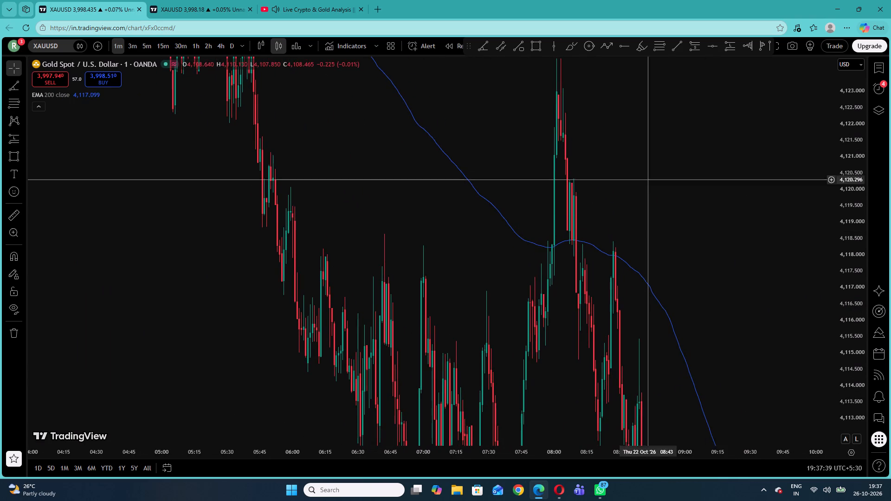
drag(859, 242, 848, 302)
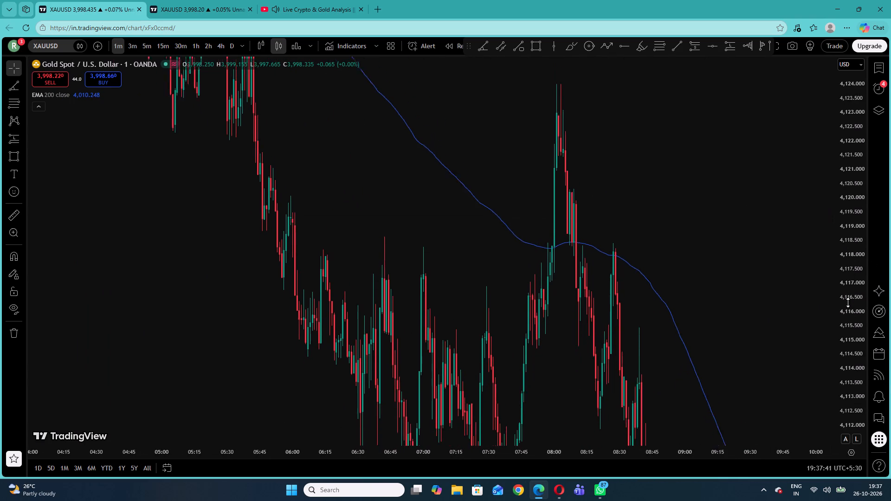
drag(848, 302, 846, 347)
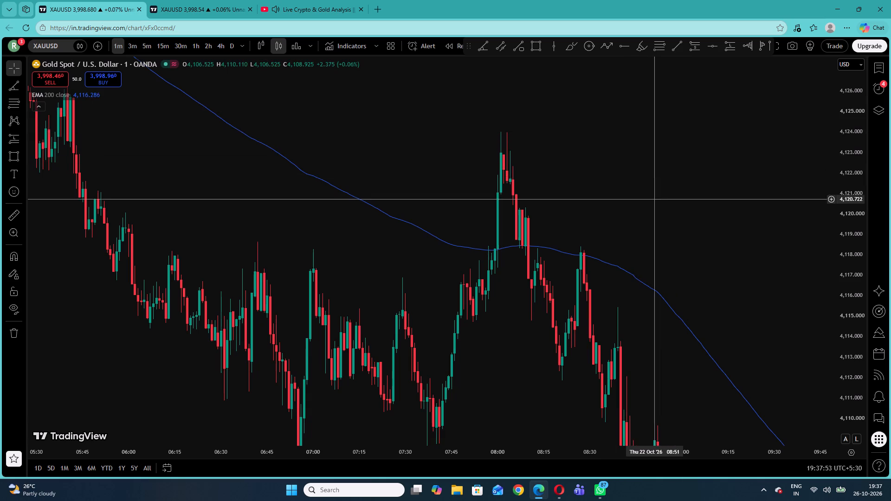
drag(655, 199, 548, 129)
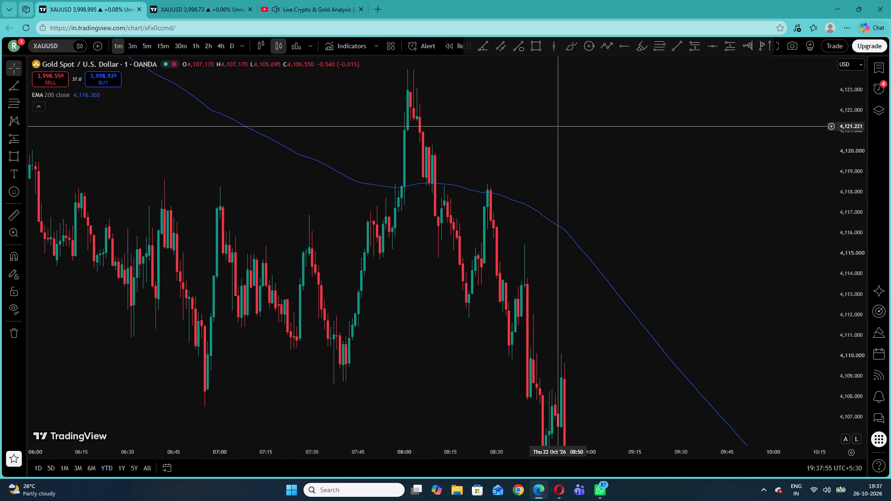
drag(600, 194, 524, 114)
drag(606, 300, 499, 175)
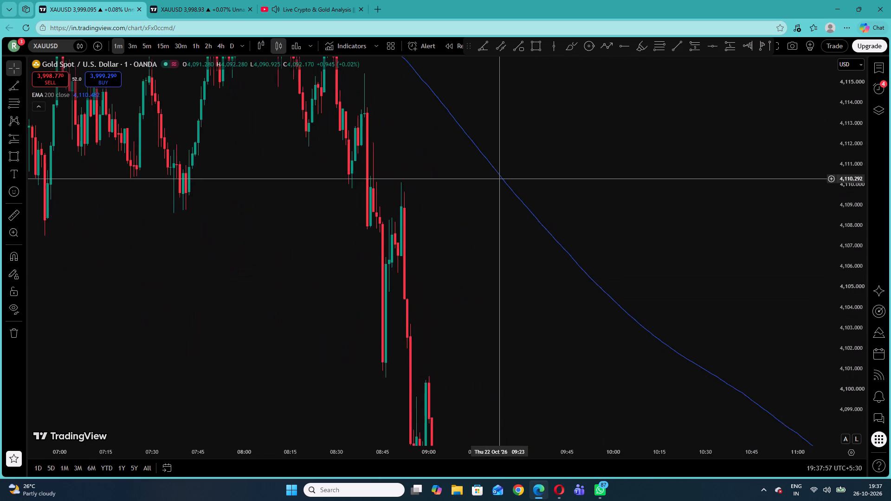
drag(625, 315, 508, 154)
drag(644, 321, 390, 228)
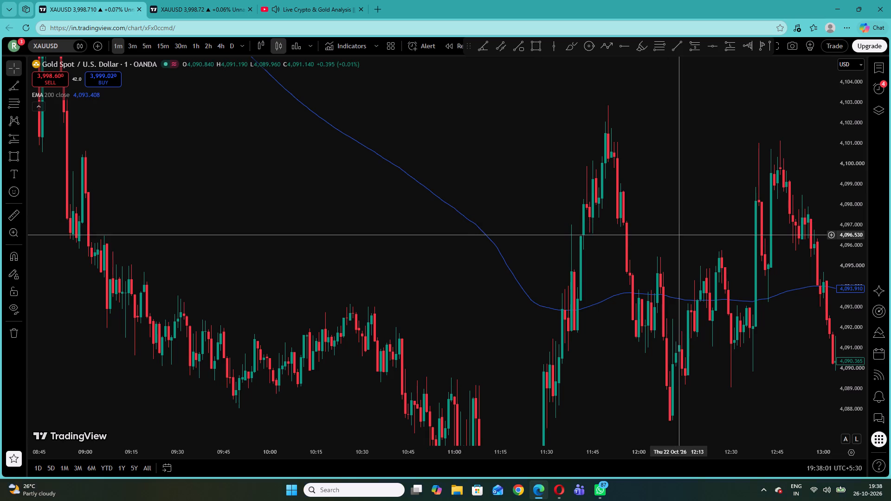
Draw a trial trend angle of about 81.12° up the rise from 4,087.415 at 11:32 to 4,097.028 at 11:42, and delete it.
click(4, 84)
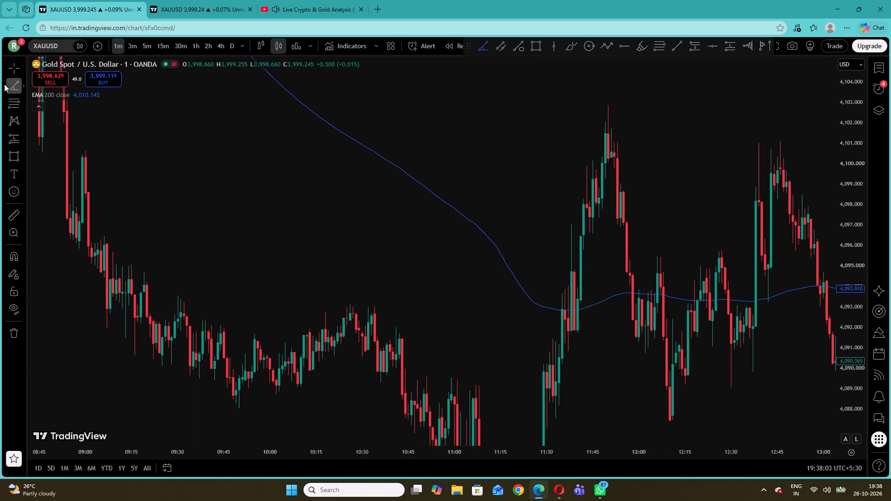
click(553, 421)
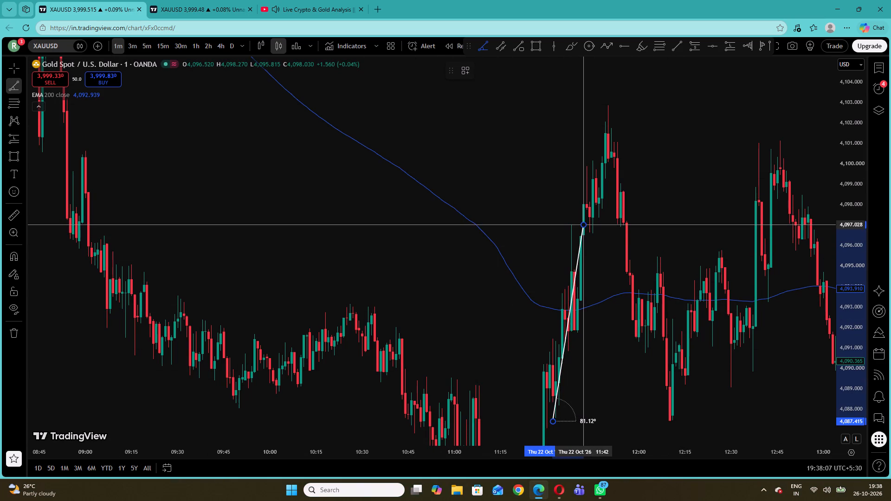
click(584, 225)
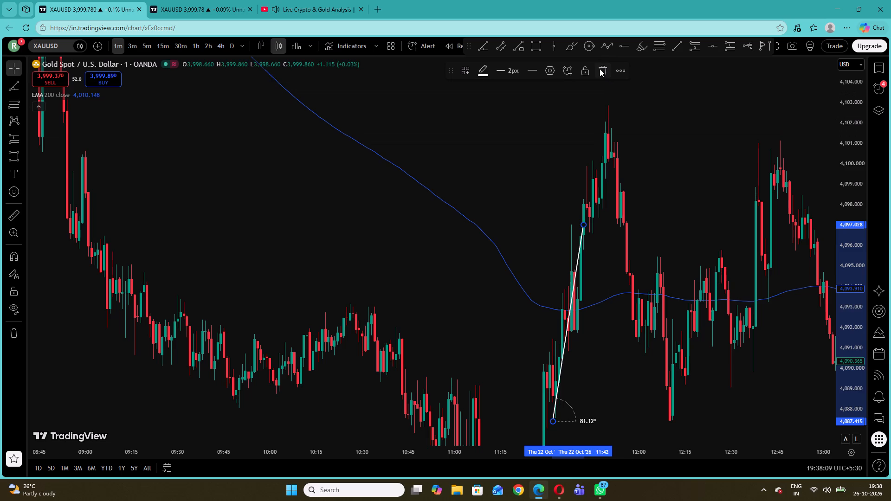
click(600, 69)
Place a long position at 12:39 on 22 October with entry 4,095.101, stop 4,093.129 and target 4,101.087.
drag(722, 249, 576, 216)
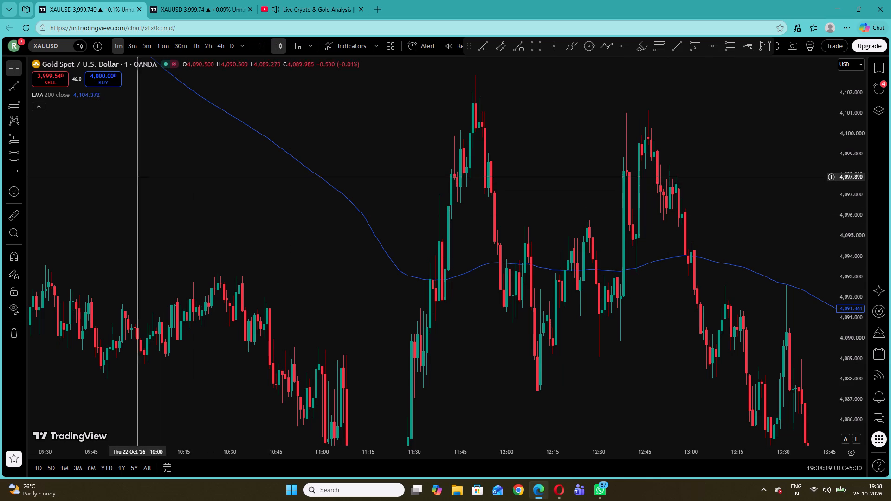
click(7, 140)
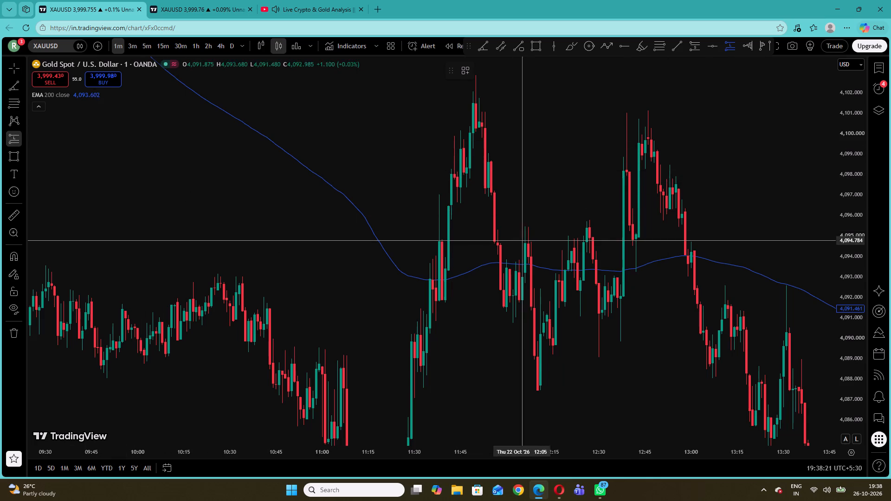
click(627, 234)
drag(626, 380, 657, 289)
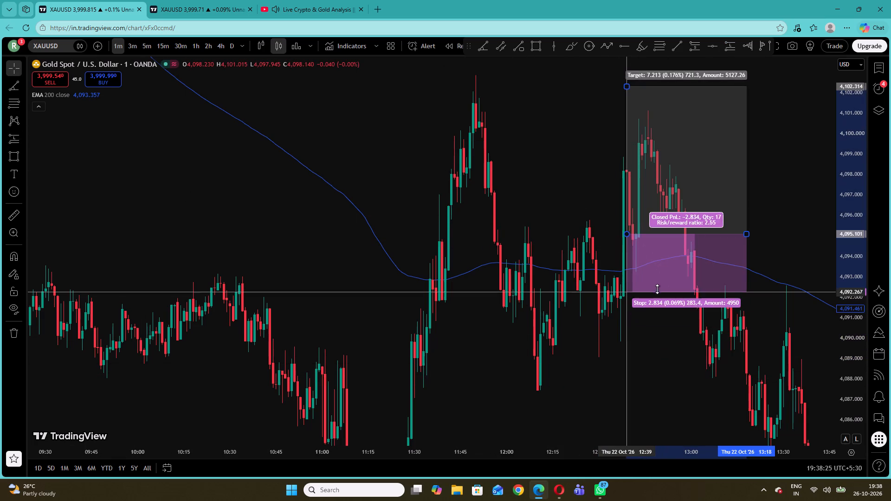
drag(657, 289, 658, 274)
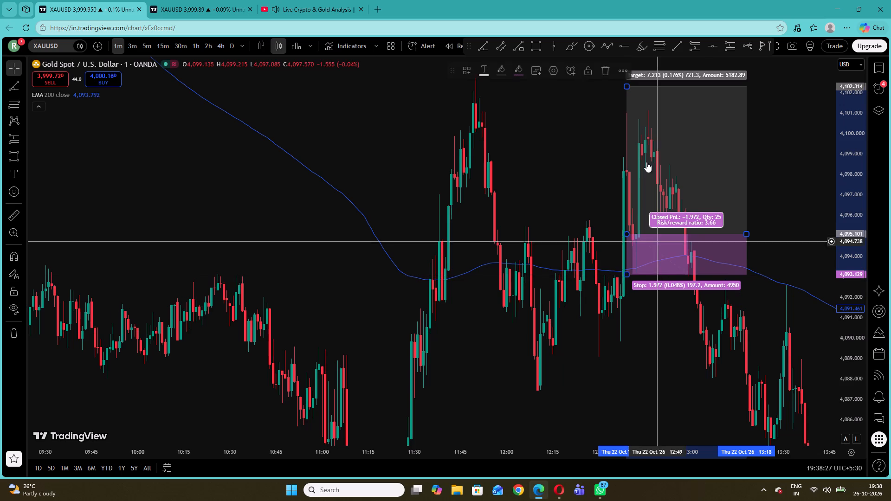
drag(629, 86, 631, 105)
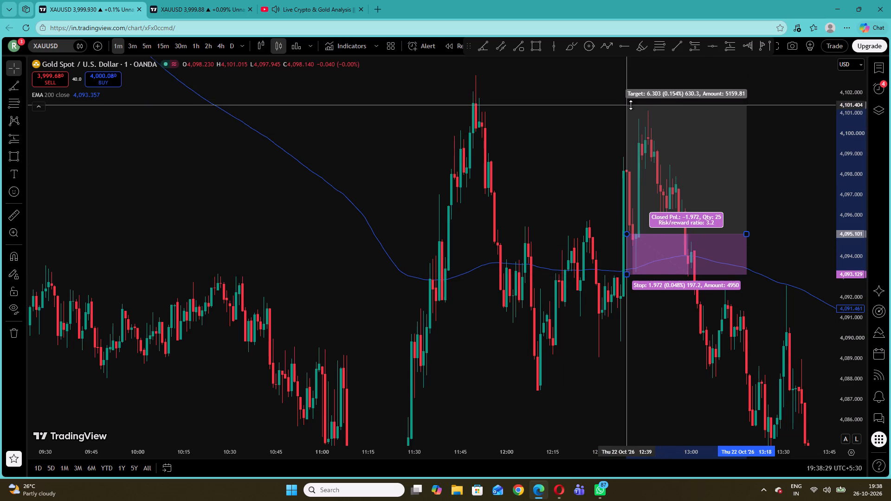
drag(631, 105, 633, 111)
click(569, 133)
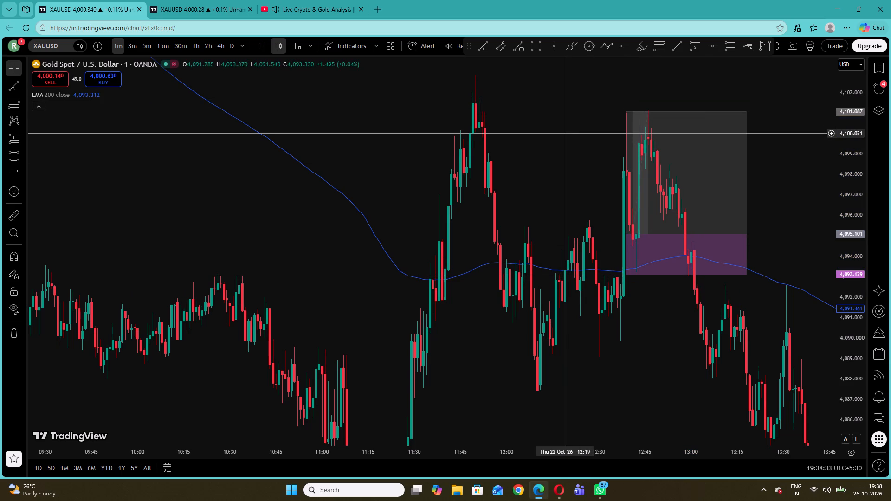
click(563, 133)
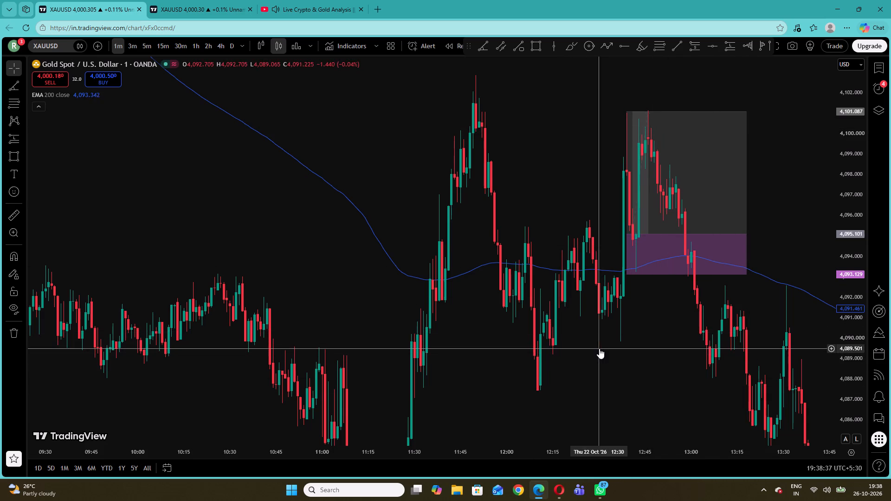
Examine how price behaves around the EMA 200 on 22 October from the 12:39 long position to about 16:30.
drag(683, 353, 543, 185)
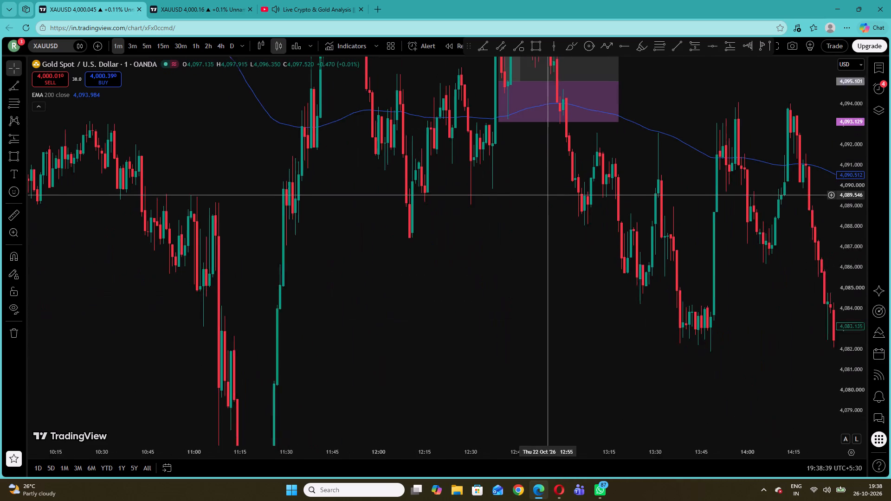
drag(543, 185, 542, 182)
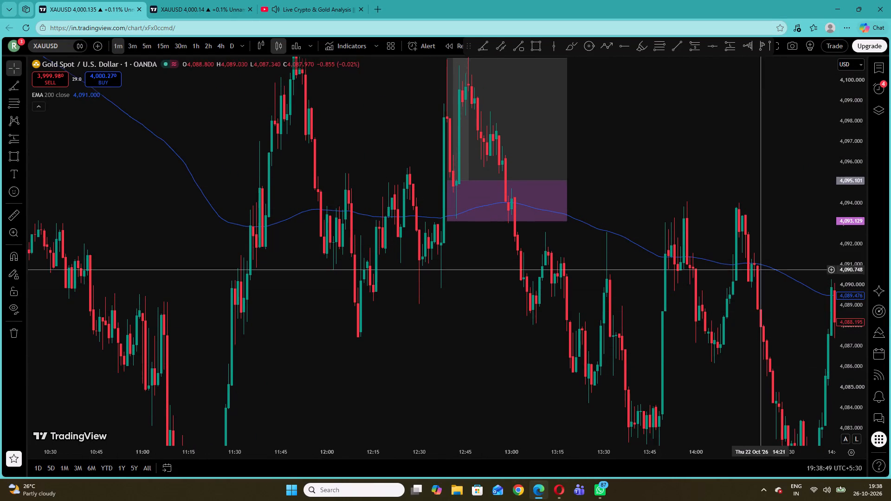
drag(776, 202, 518, 41)
drag(563, 98, 631, 272)
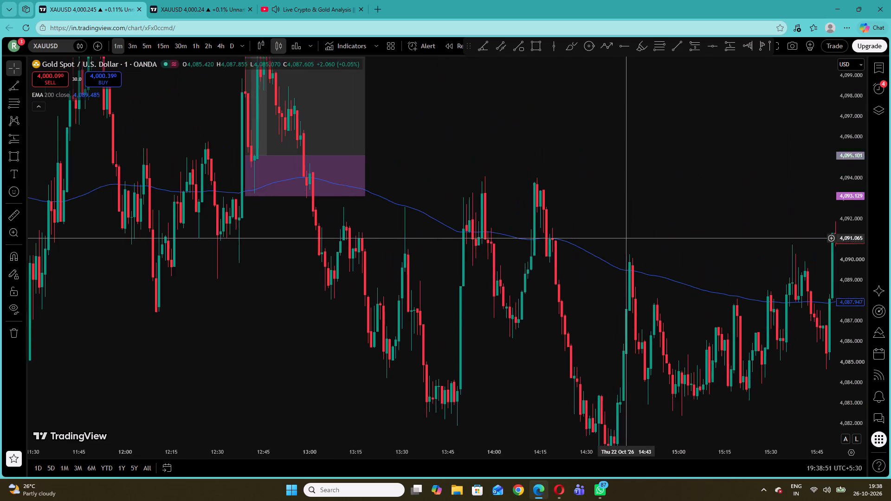
drag(631, 272, 635, 288)
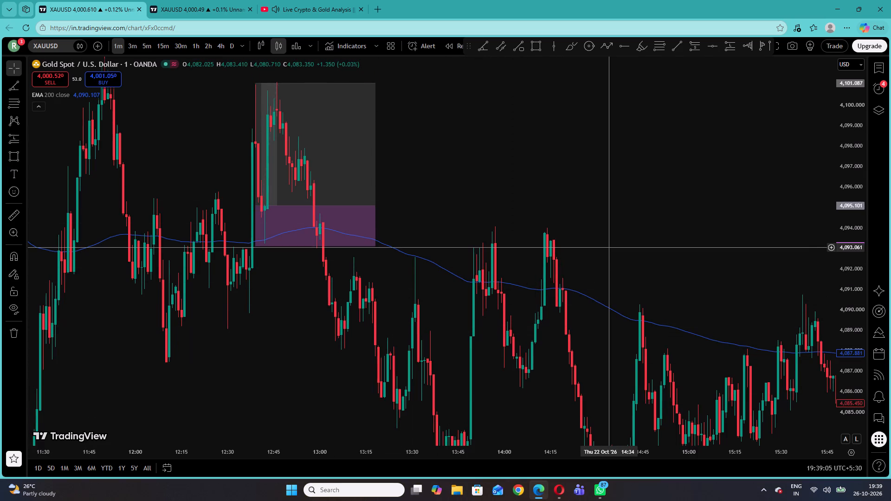
drag(609, 292, 584, 253)
click(320, 0)
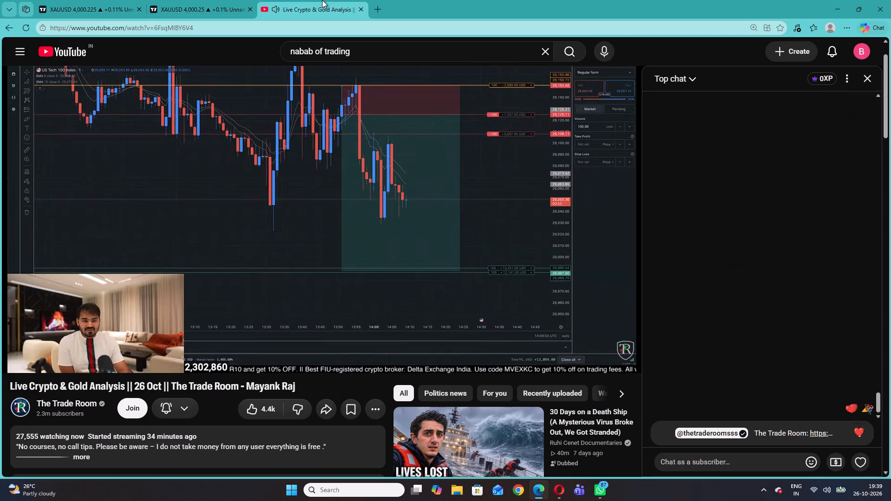
click(105, 0)
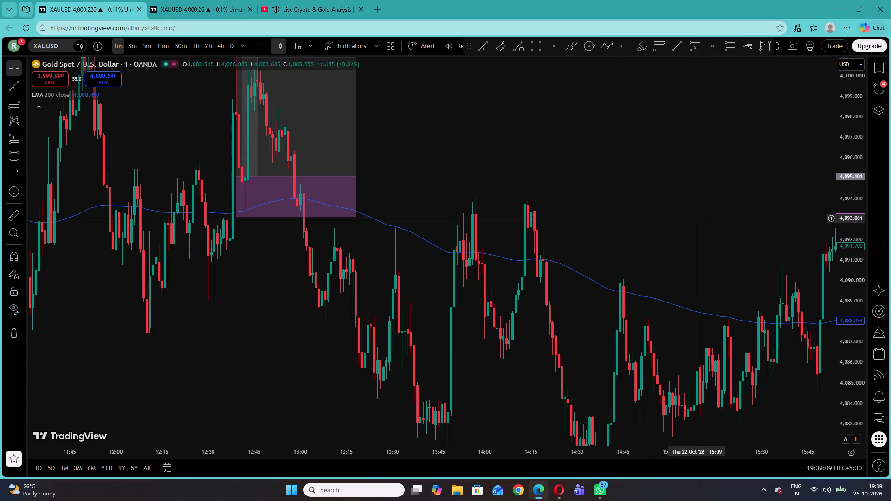
drag(719, 229, 496, 173)
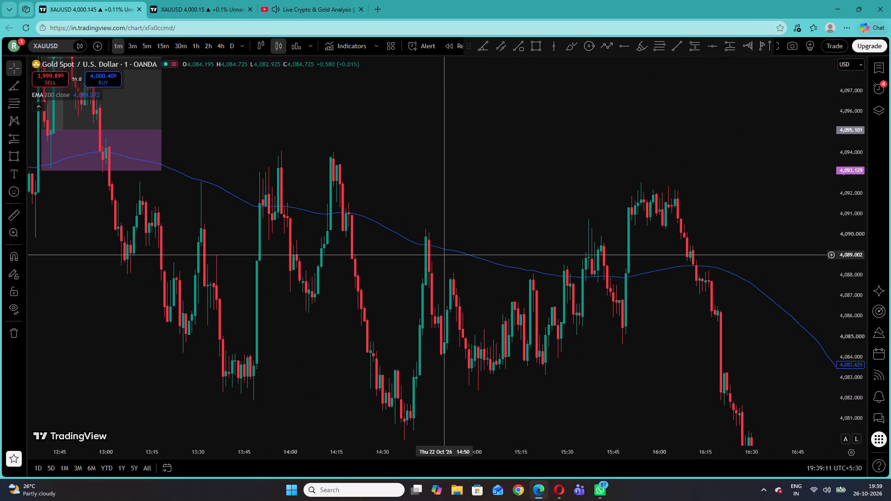
Review the earlier 22 October price action back through the morning fall and the 04:05 trend angle to about 00:15.
drag(435, 181, 710, 272)
drag(458, 333, 832, 323)
drag(390, 302, 702, 334)
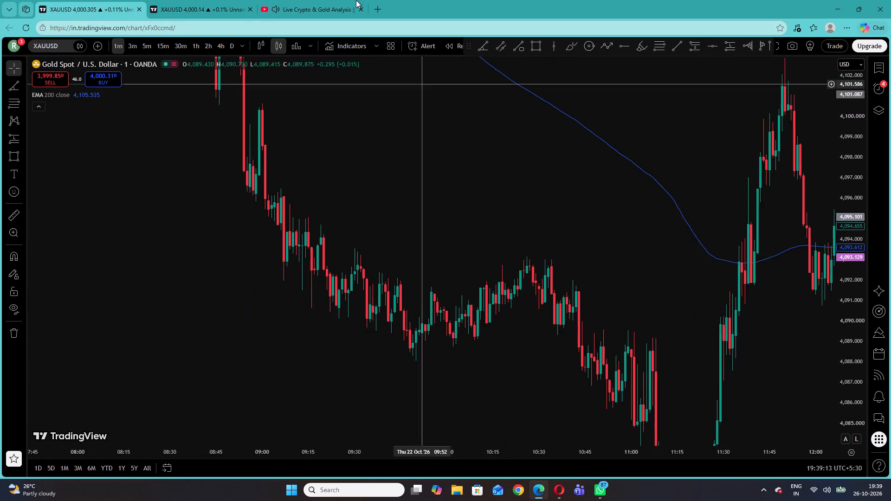
click(314, 0)
click(99, 0)
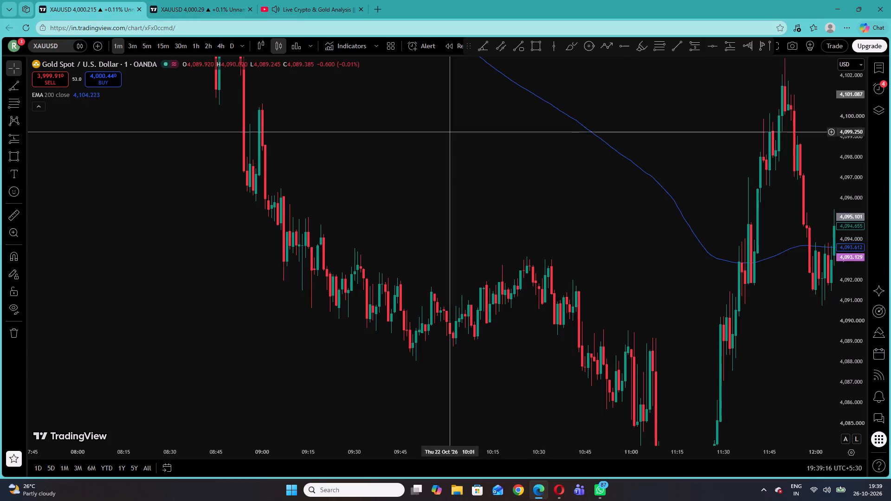
drag(531, 227, 676, 482)
drag(396, 156, 729, 301)
drag(439, 238, 716, 379)
drag(445, 166, 742, 492)
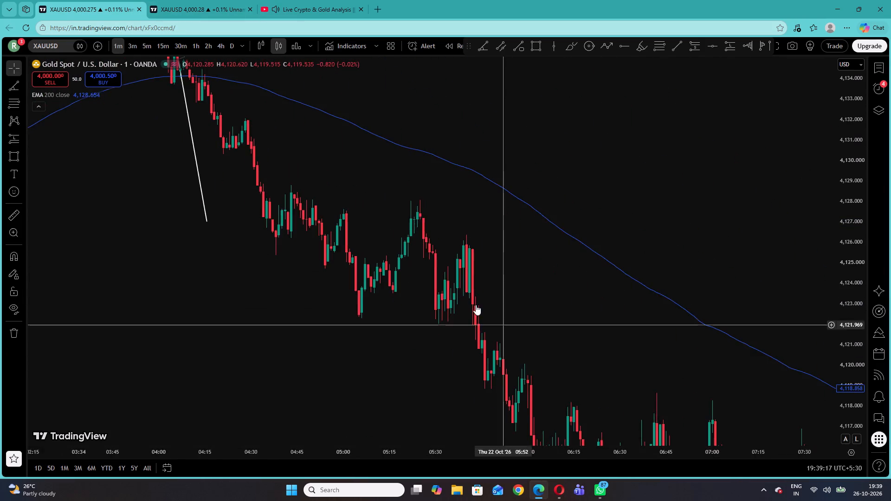
drag(512, 319, 826, 397)
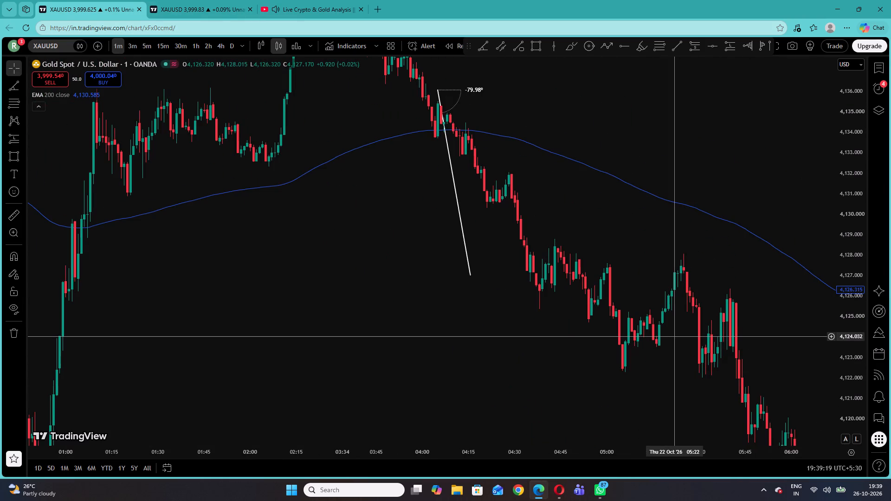
drag(331, 359, 639, 342)
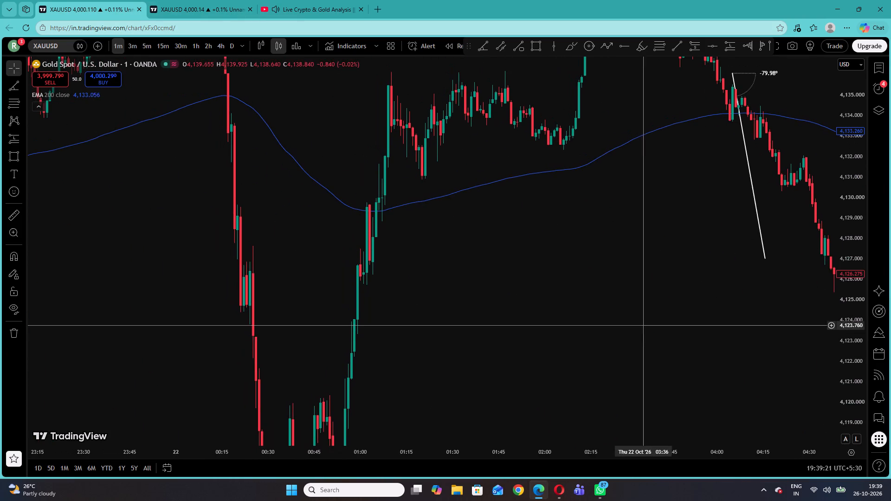
Recheck price against the EMA 200 on 22 October from the 04:05 trend angle past the long position to about 16:30.
drag(705, 282, 450, 345)
drag(750, 339, 749, 336)
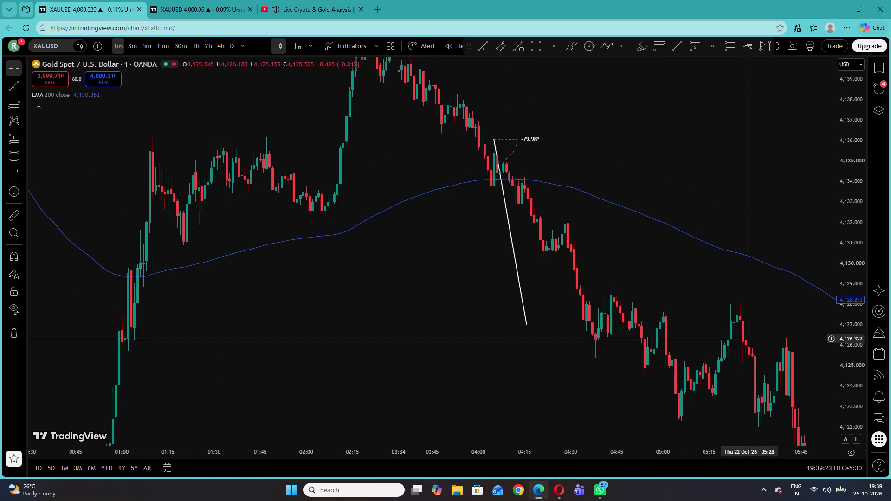
drag(749, 336, 281, 111)
drag(661, 378, 265, 197)
drag(544, 308, 410, 58)
drag(678, 356, 320, 113)
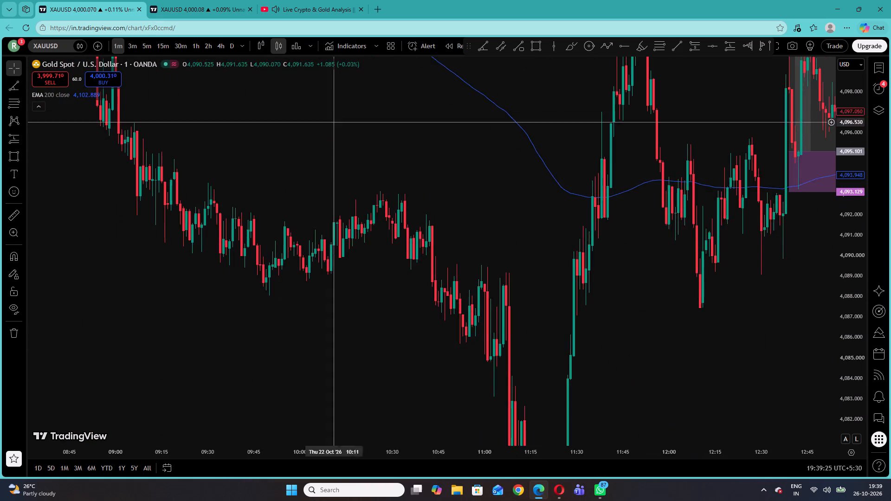
drag(529, 227, 318, 340)
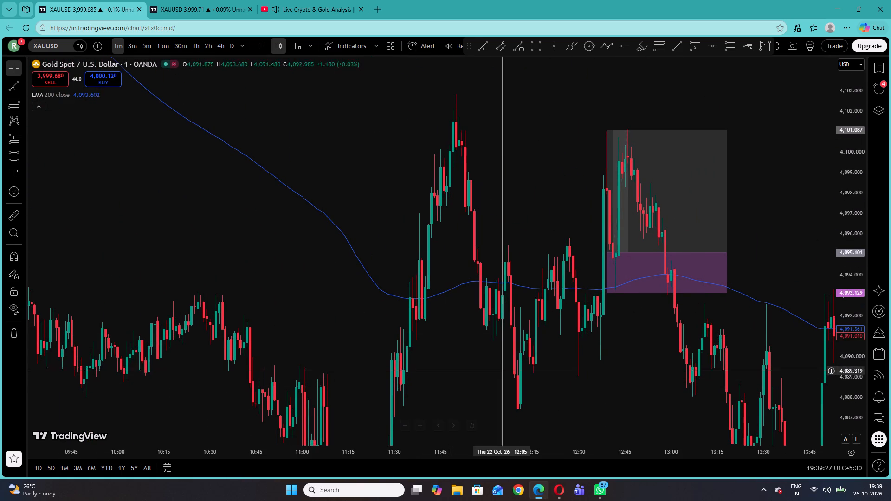
drag(697, 370, 384, 212)
drag(630, 305, 363, 250)
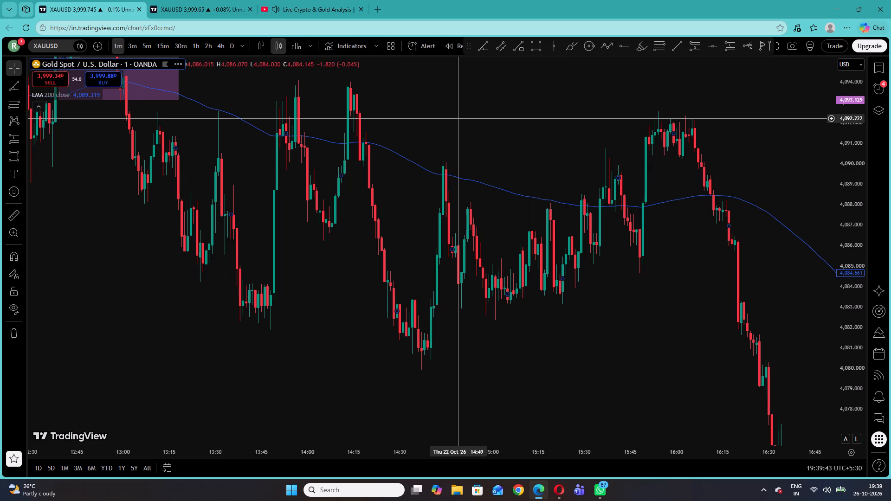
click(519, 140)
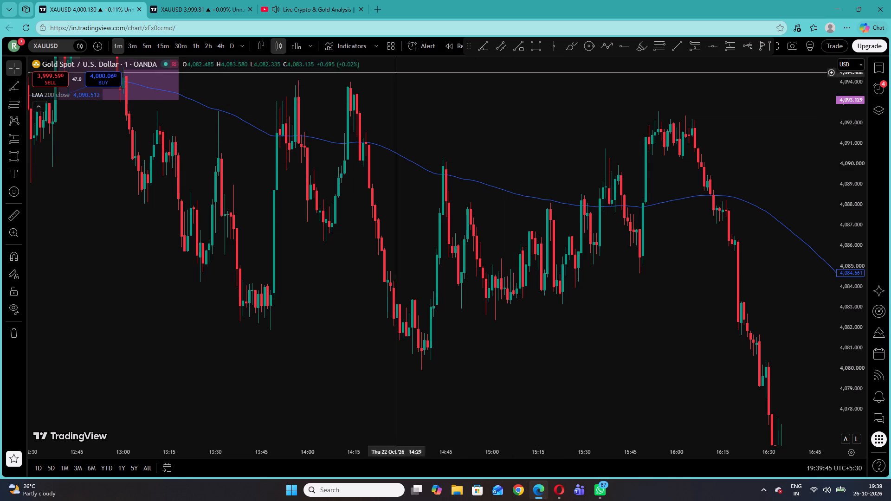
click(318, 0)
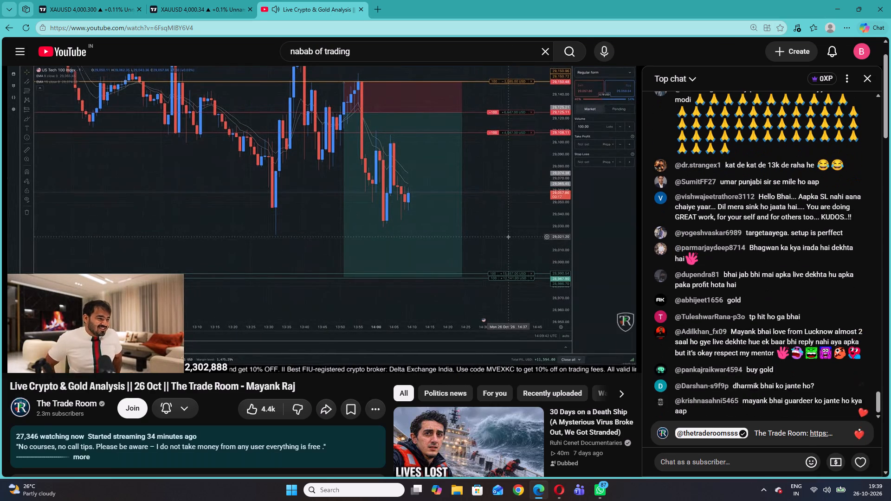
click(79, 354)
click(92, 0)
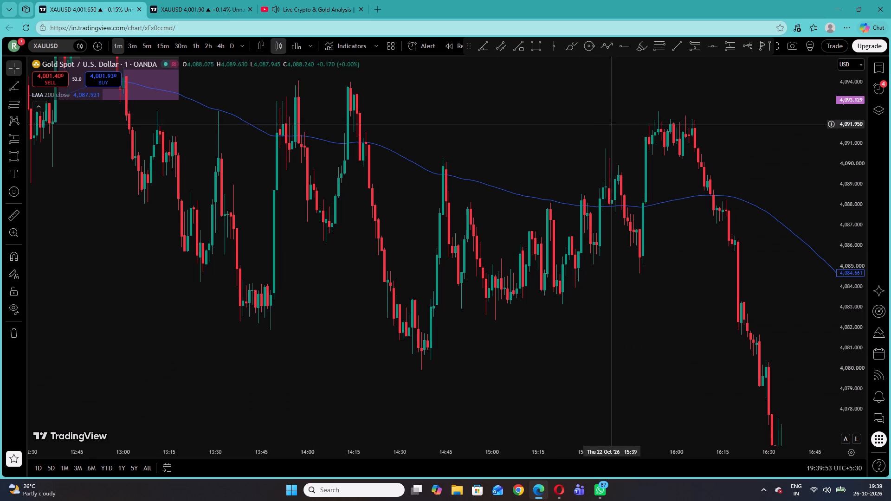
Examine the 22 October fall after 16:00 and how price returns to the EMA 200 between 17:30 and about 19:15.
drag(758, 343, 495, 273)
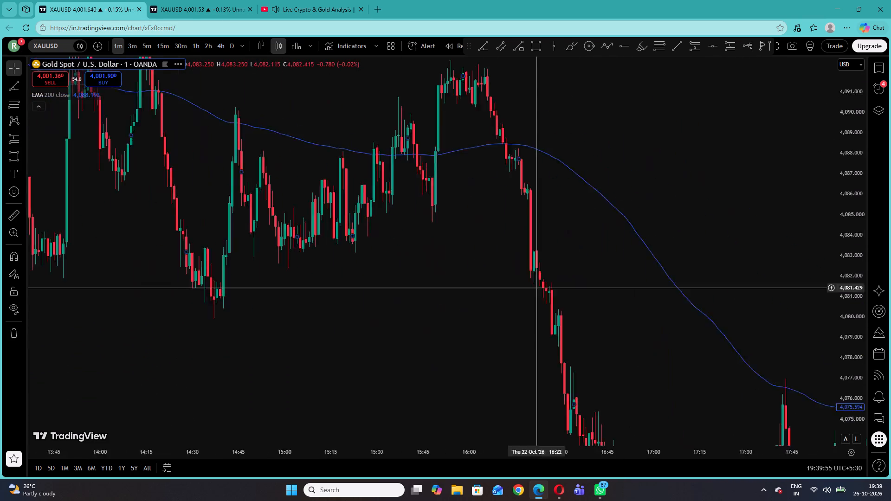
drag(495, 273, 385, 213)
click(431, 192)
drag(594, 198, 580, 191)
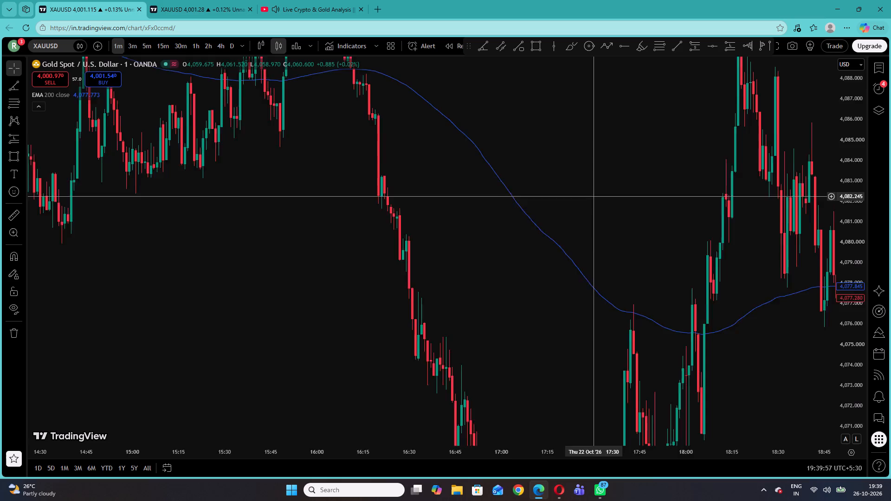
drag(580, 191, 452, 92)
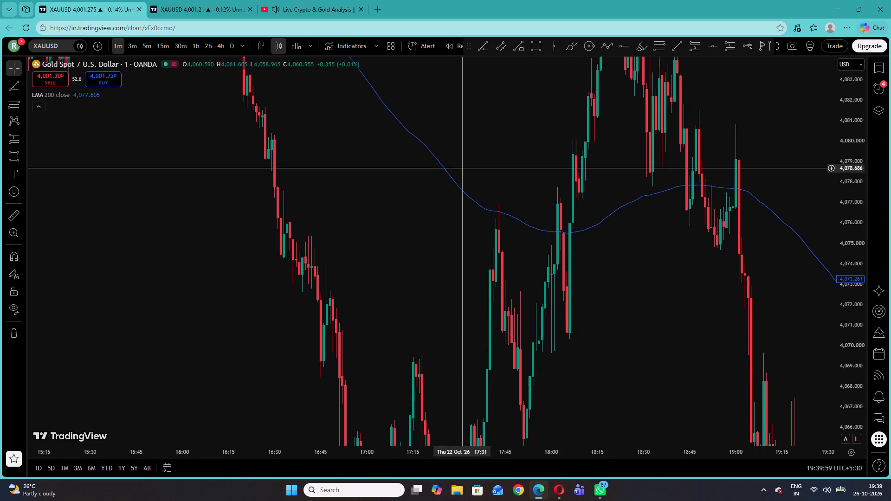
drag(473, 152, 586, 390)
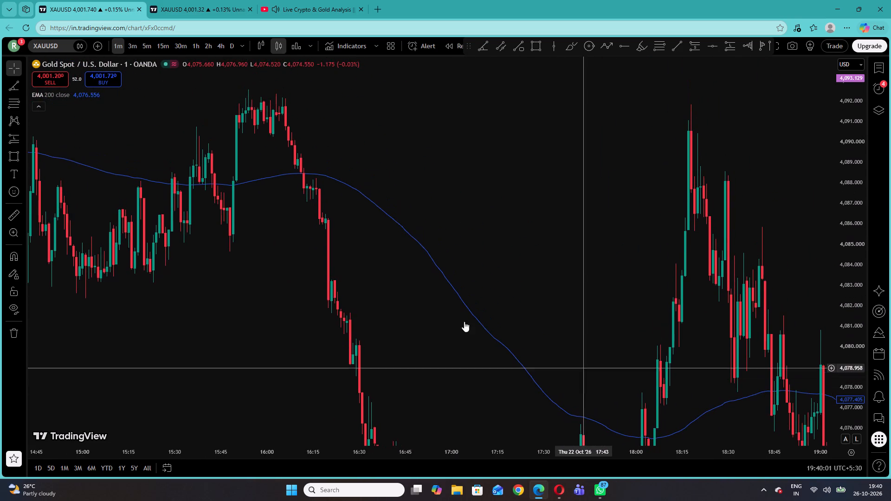
click(346, 0)
click(91, 0)
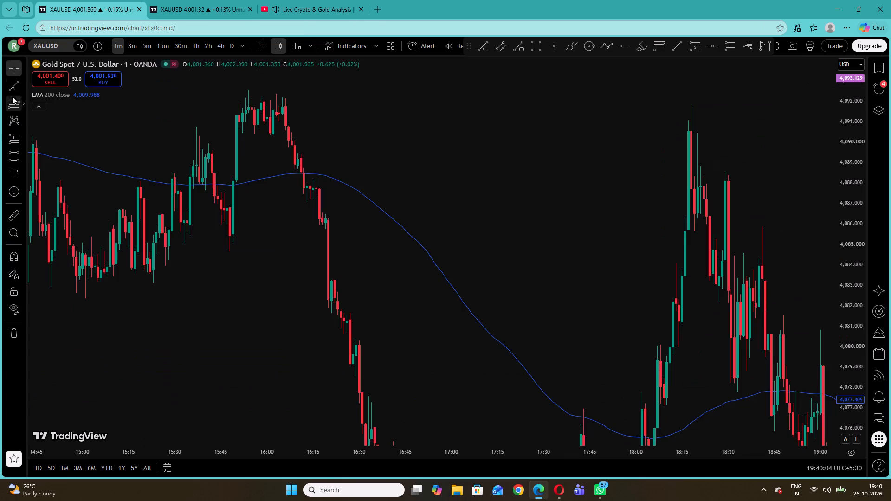
Draw a trend angle of about -73.3° down the 22 October fall from 4,091.995 at 16:05 to 4,080.976 at 16:27.
click(11, 93)
click(281, 101)
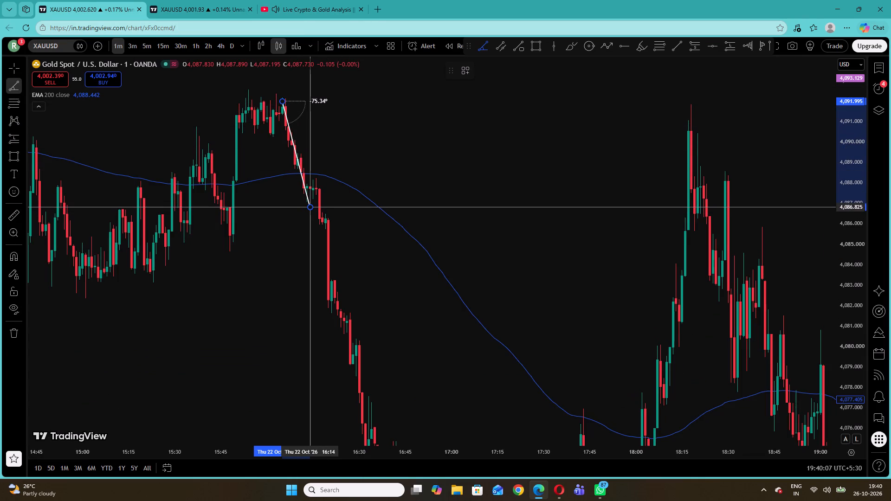
drag(349, 327, 349, 362)
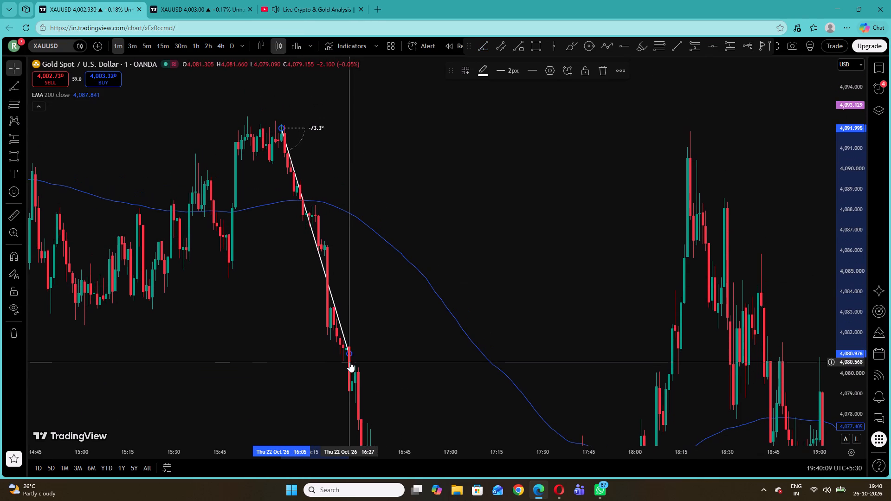
drag(353, 322, 386, 284)
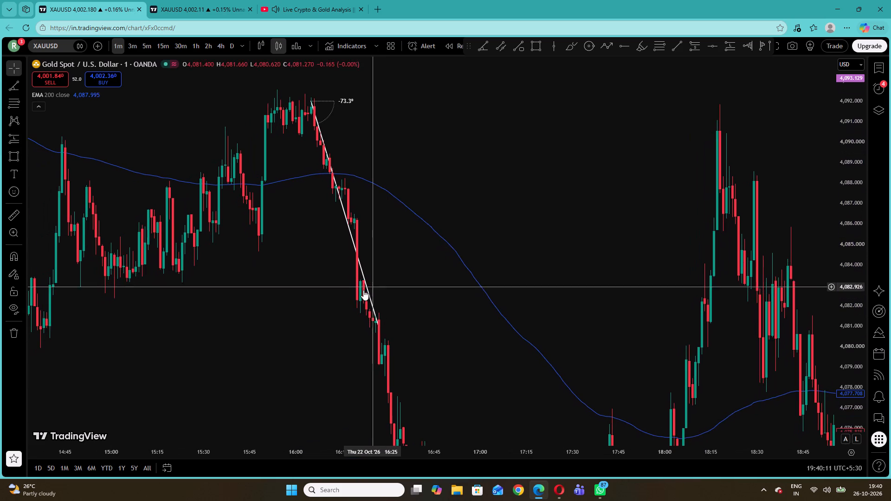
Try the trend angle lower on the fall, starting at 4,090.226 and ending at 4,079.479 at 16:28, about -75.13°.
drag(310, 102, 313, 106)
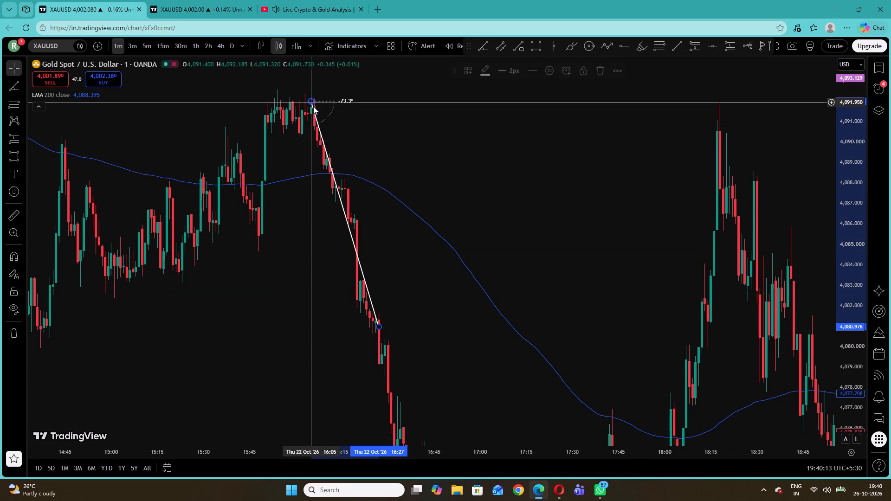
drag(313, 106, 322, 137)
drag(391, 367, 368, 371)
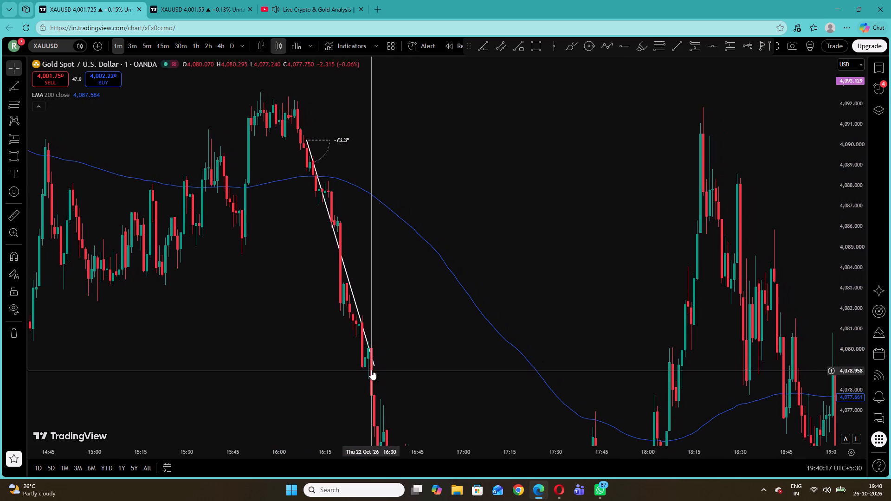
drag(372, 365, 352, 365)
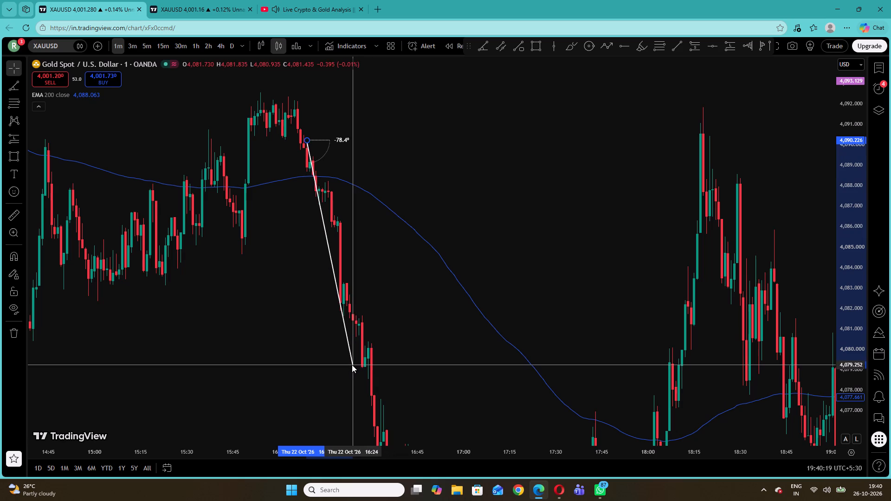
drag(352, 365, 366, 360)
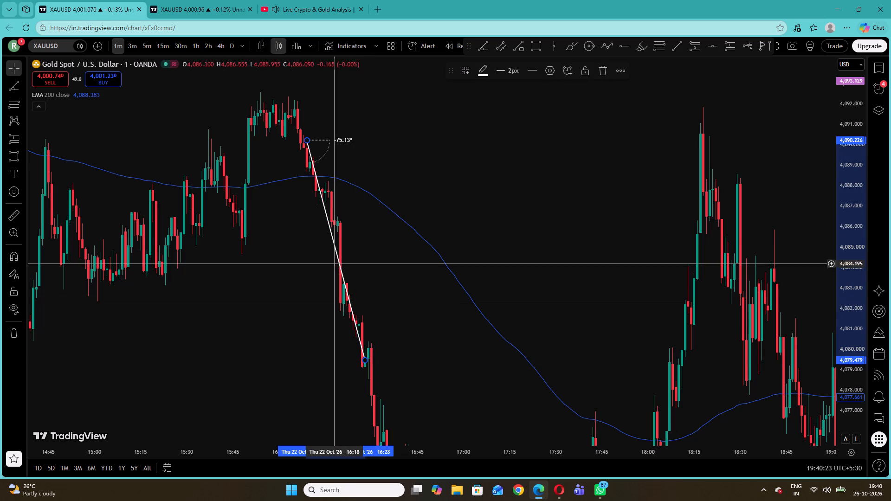
Move the trend angle's start to 4,092.154 at 16:06 and shorten its lower end to 4,087.233 at 16:11, about -81.32°.
drag(306, 141, 299, 101)
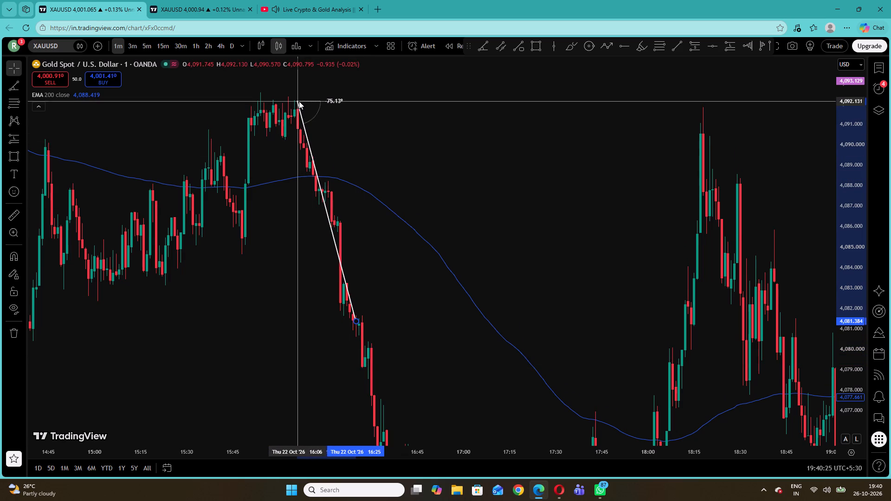
drag(299, 101, 298, 101)
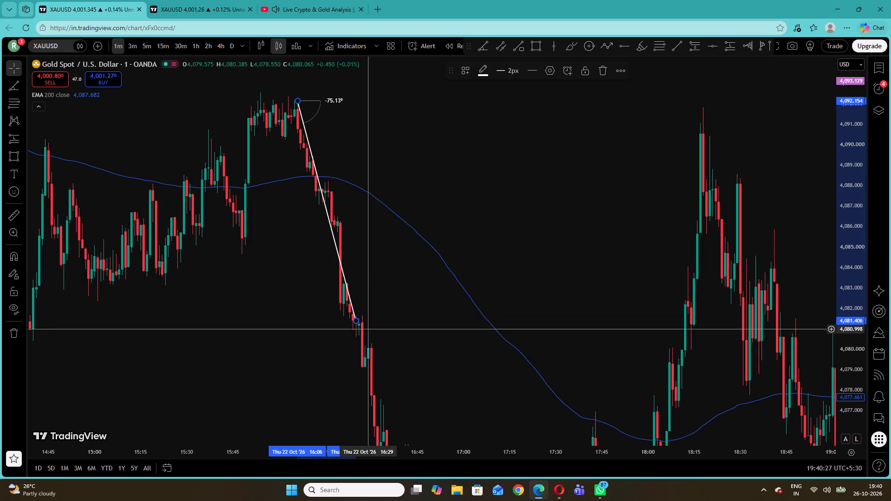
click(355, 321)
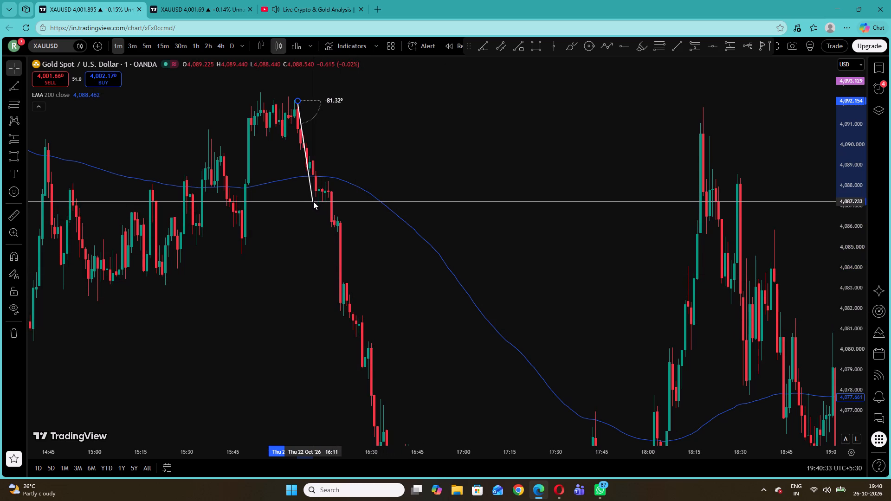
click(457, 282)
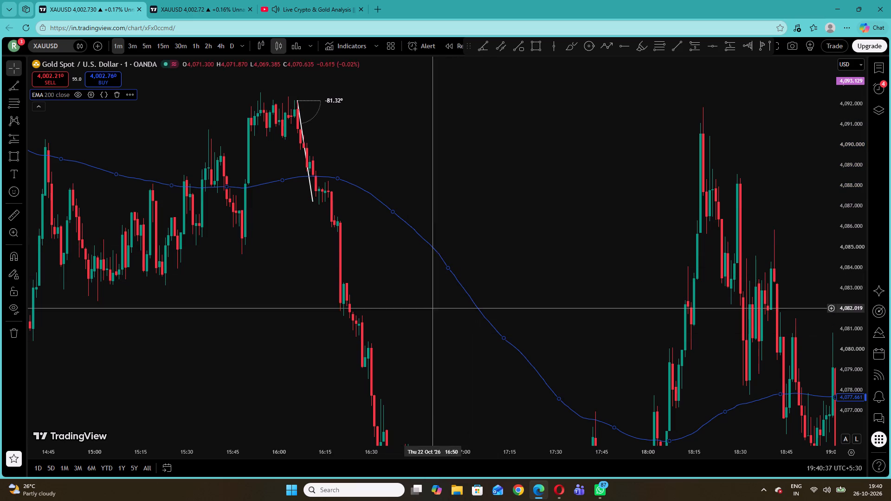
Place a short position at the 22 October EMA 200 retest, entry 4,074.582 at 17:40, and set its stop to 4,077.053.
click(471, 253)
drag(493, 344, 267, 172)
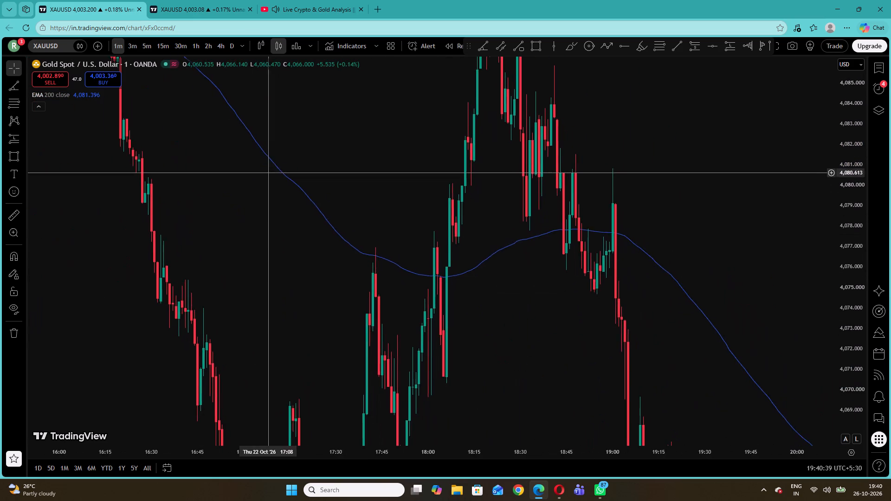
drag(527, 347, 555, 254)
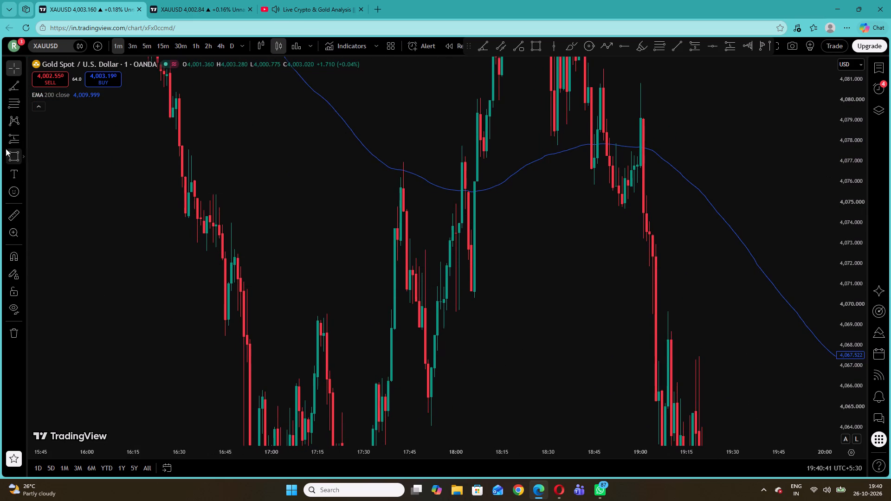
click(23, 139)
click(56, 161)
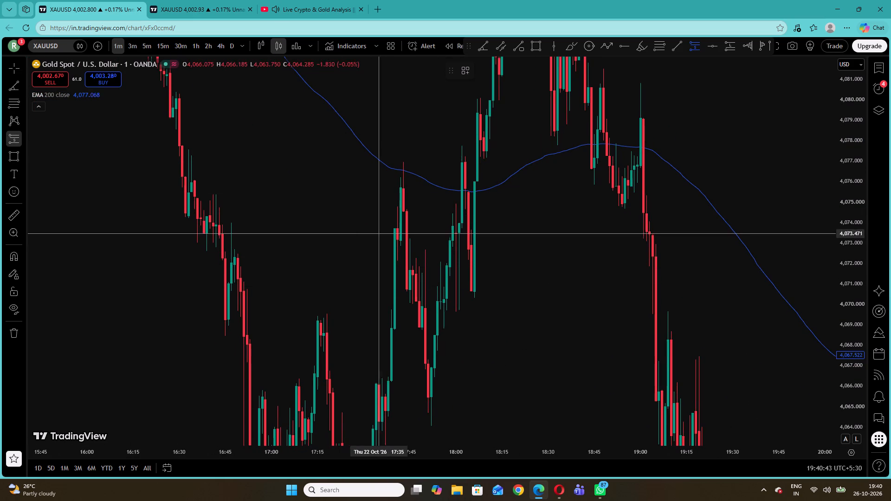
click(394, 211)
drag(378, 108, 391, 181)
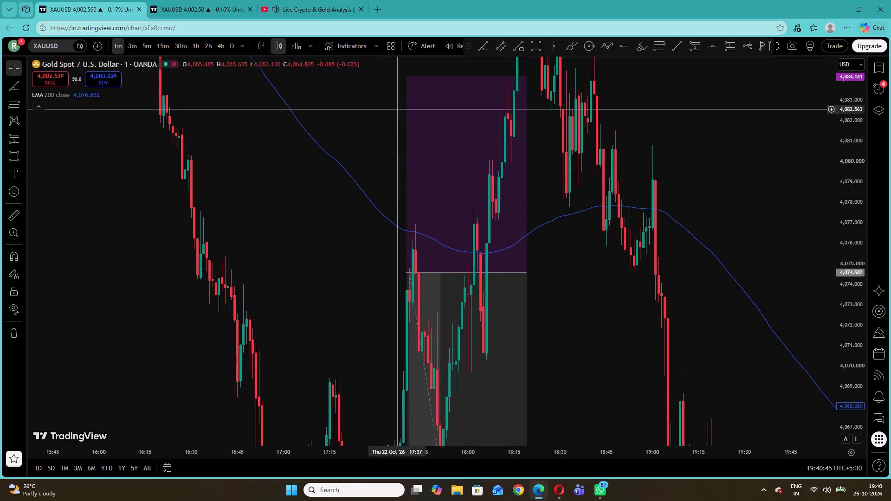
drag(407, 75, 429, 220)
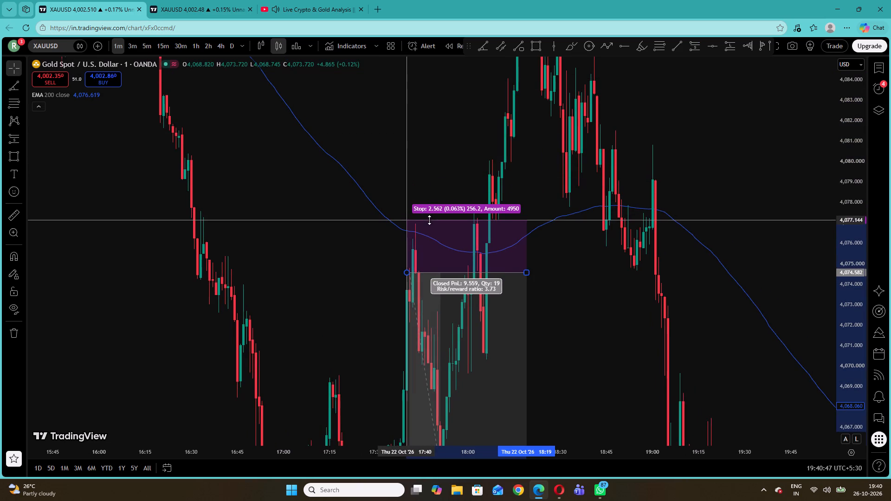
drag(429, 220, 430, 222)
Set the short position's target to 4,067.122.
drag(338, 361, 336, 283)
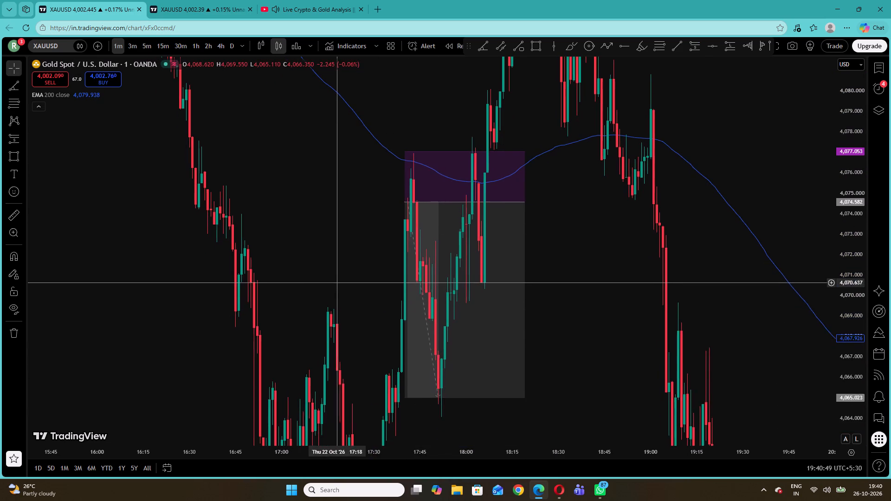
drag(403, 396, 408, 338)
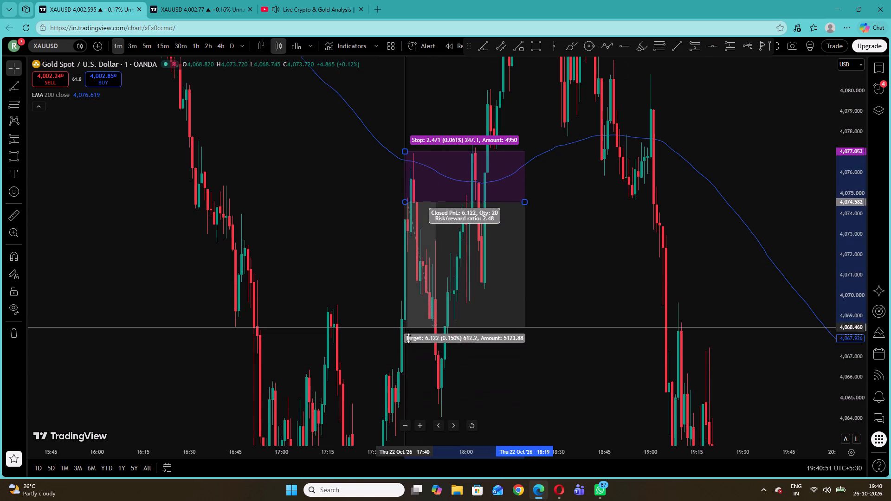
drag(408, 338, 409, 325)
click(402, 202)
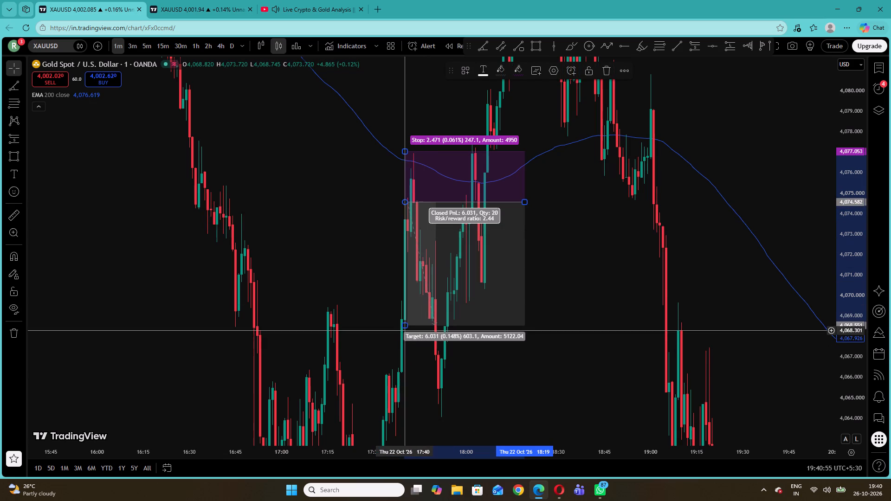
drag(405, 328, 402, 354)
click(347, 278)
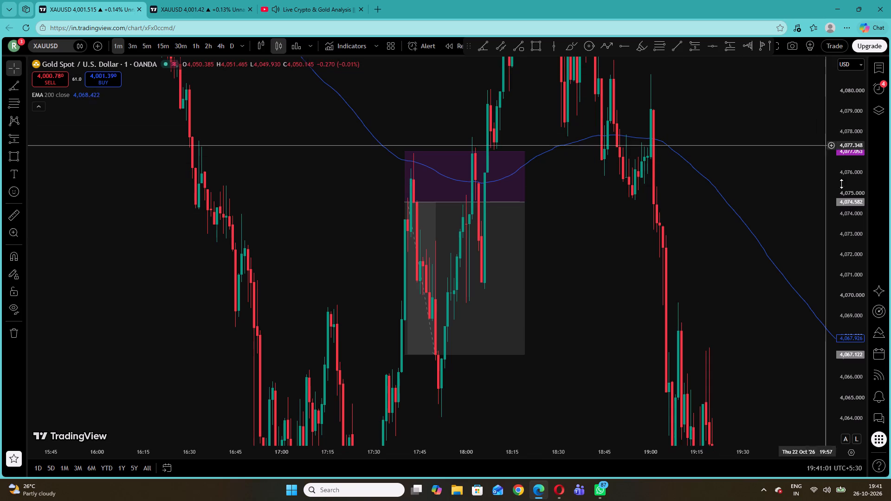
Delete the -81.32° trend angle from the 22 October fall after 16:00.
drag(775, 157, 524, 201)
drag(643, 243, 781, 323)
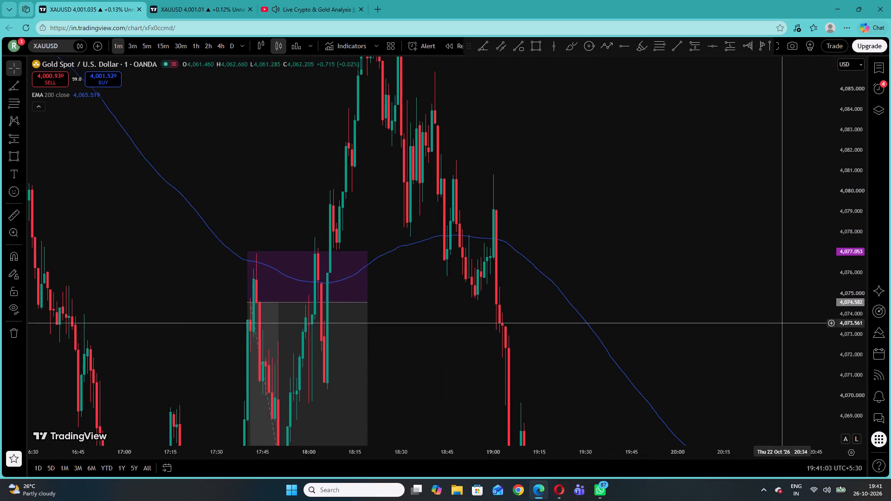
drag(832, 240, 848, 323)
drag(854, 245, 823, 388)
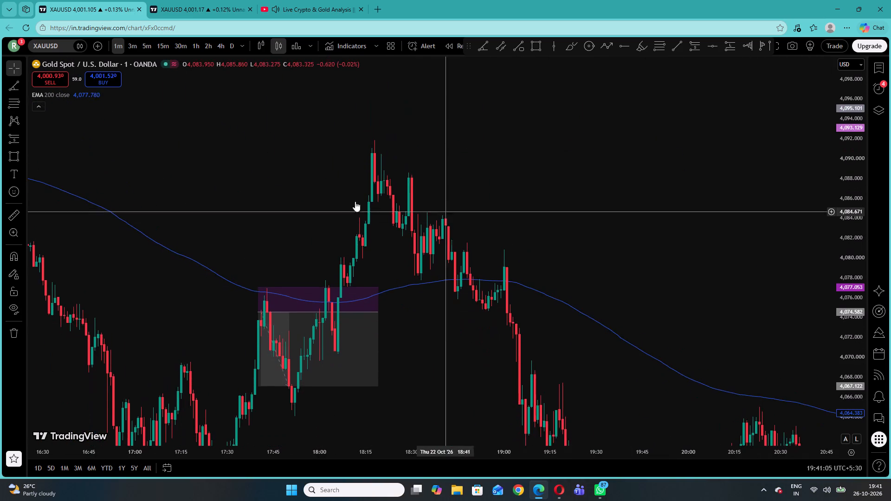
drag(304, 203, 575, 201)
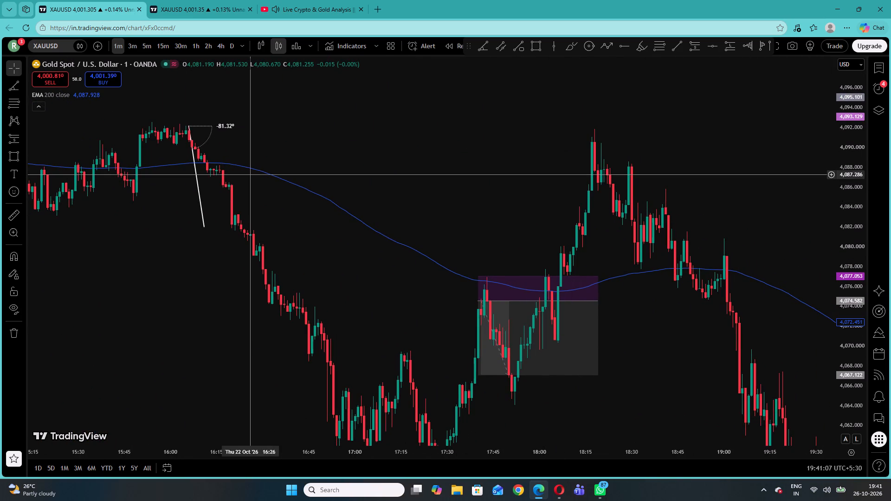
drag(203, 227, 245, 231)
click(600, 72)
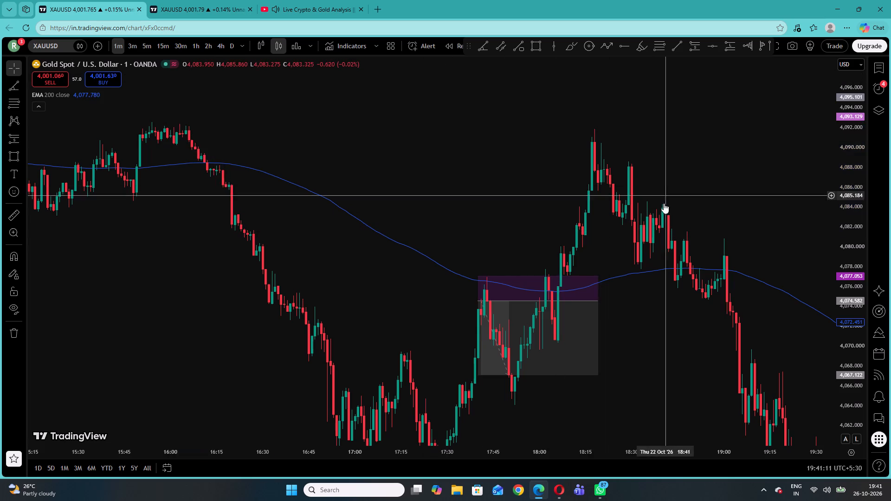
Examine how price moves against the EMA 200 from the afternoon of 22 October into the early hours of 23 October.
drag(662, 208, 502, 135)
drag(668, 295, 468, 167)
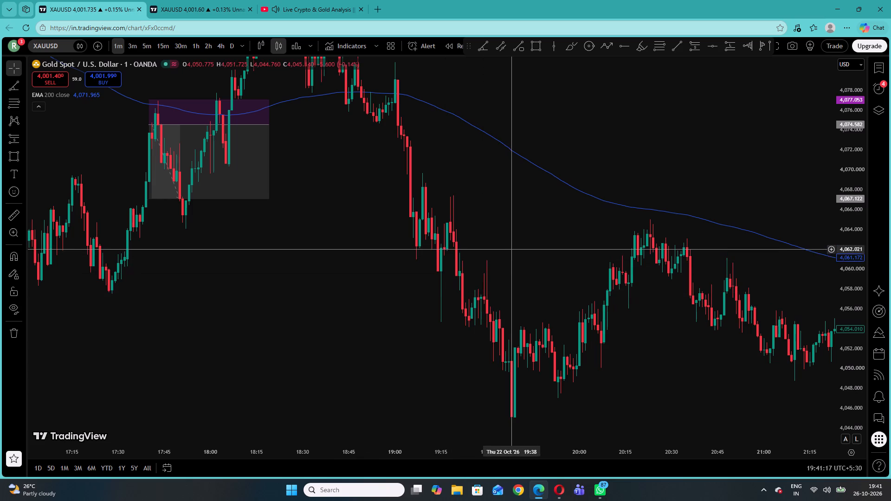
drag(215, 272, 720, 415)
drag(390, 233, 563, 324)
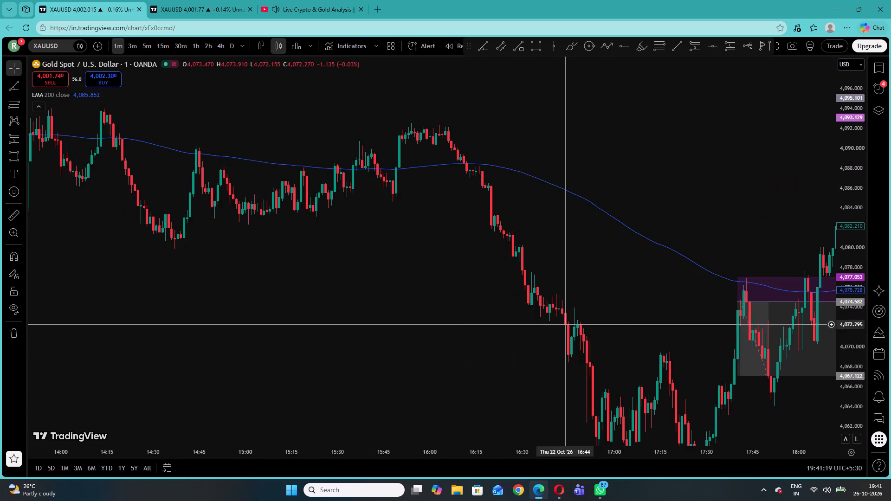
drag(563, 324, 226, 281)
drag(605, 400, 789, 398)
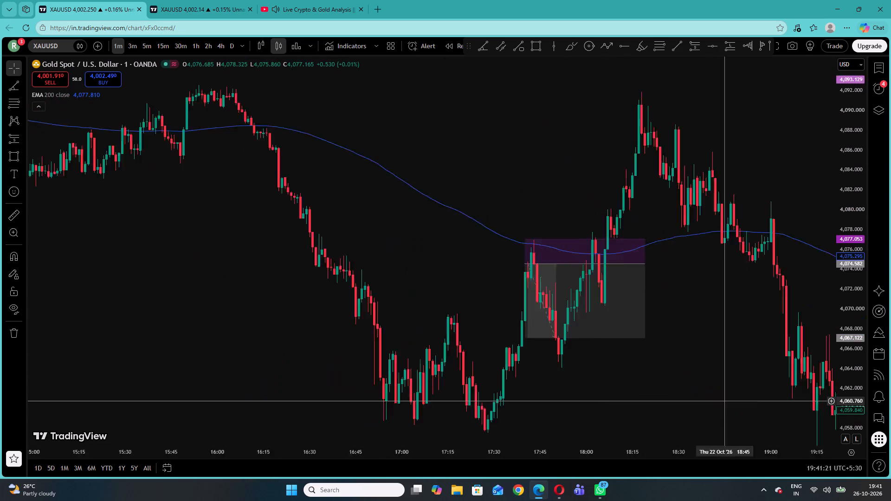
drag(789, 398, 841, 385)
drag(218, 274, 697, 373)
drag(535, 316, 261, 239)
drag(605, 379, 220, 254)
drag(637, 339, 309, 321)
drag(556, 368, 289, 322)
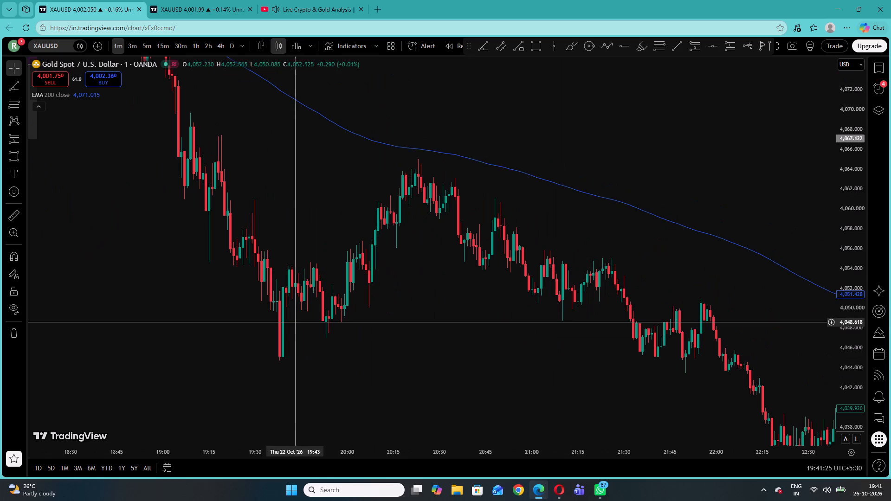
click(272, 223)
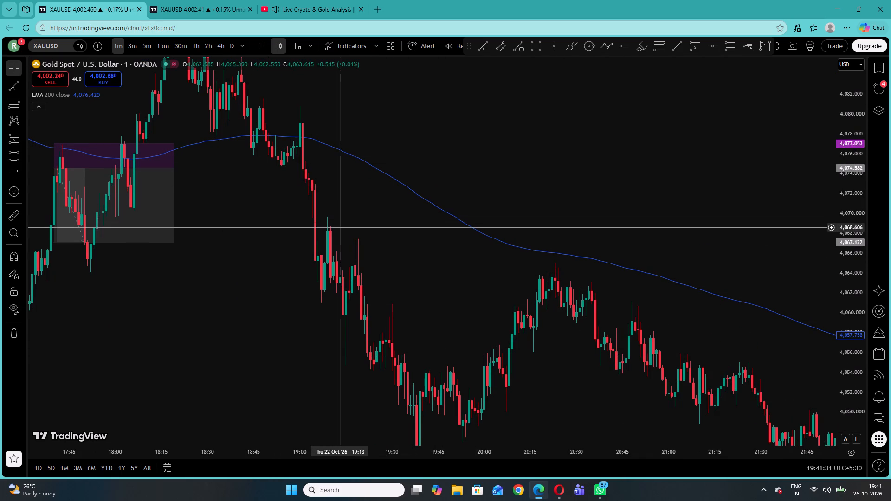
drag(401, 282, 400, 282)
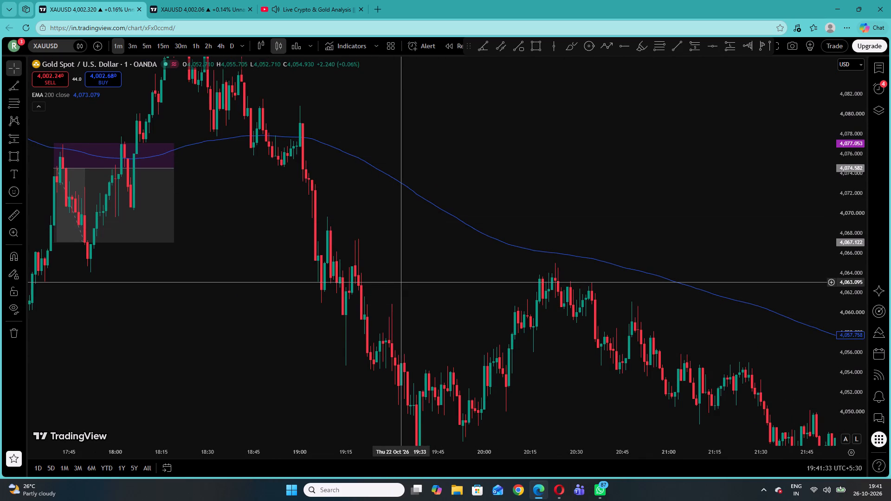
drag(400, 282, 272, 143)
drag(454, 241, 218, 148)
drag(543, 254, 167, 243)
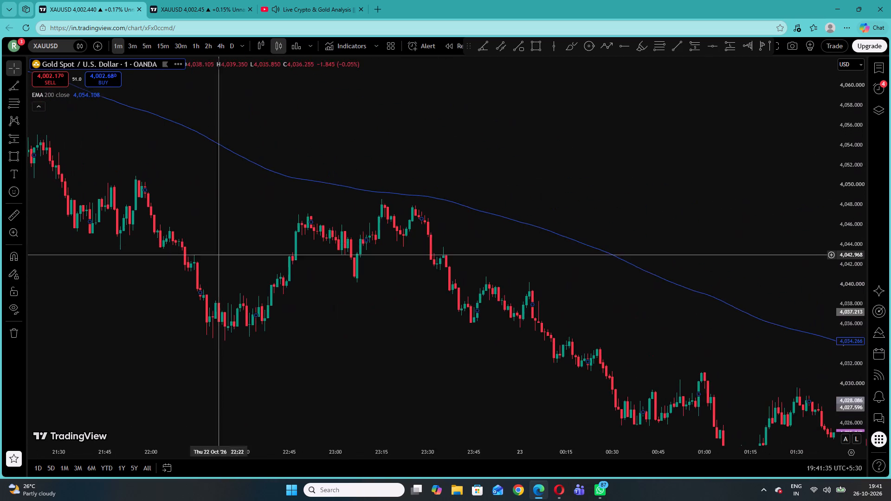
Examine the EMA 200 crossings backwards through 22 October to the late evening of 21 October.
drag(563, 363, 297, 251)
drag(220, 255, 880, 395)
drag(387, 270, 839, 468)
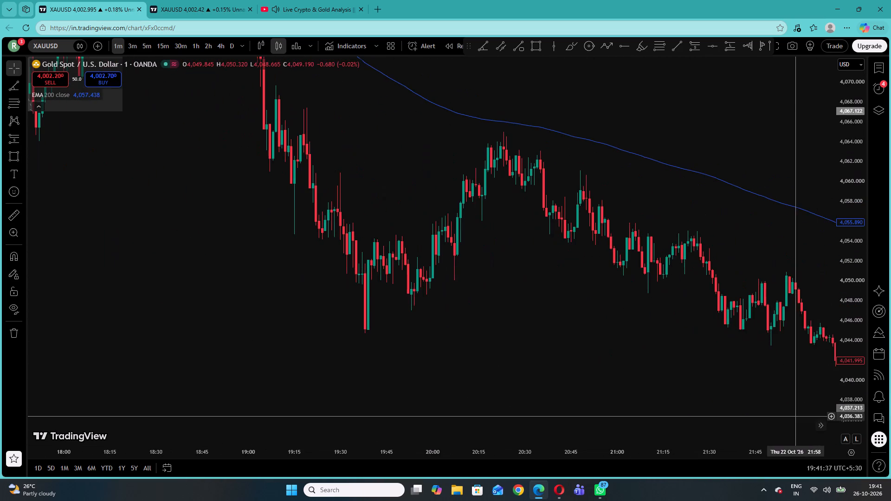
drag(438, 224, 744, 322)
drag(370, 302, 797, 431)
drag(383, 231, 714, 383)
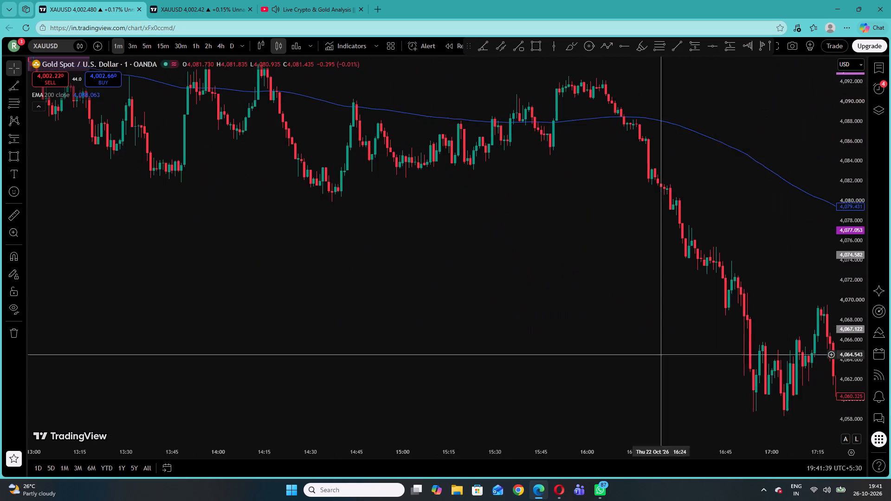
drag(378, 311, 691, 406)
drag(262, 313, 628, 412)
drag(245, 280, 688, 373)
drag(297, 75, 726, 326)
drag(291, 221, 586, 304)
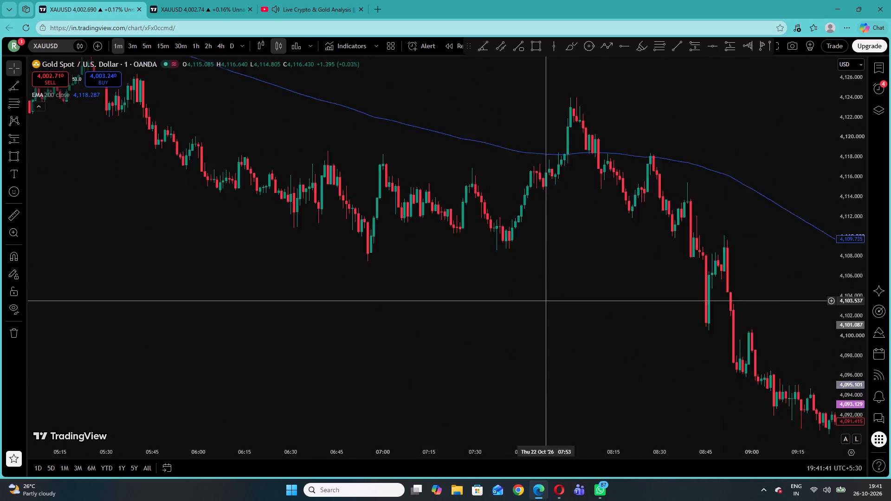
drag(586, 304, 600, 302)
drag(220, 253, 583, 366)
drag(323, 260, 604, 393)
drag(275, 287, 706, 363)
drag(358, 277, 781, 324)
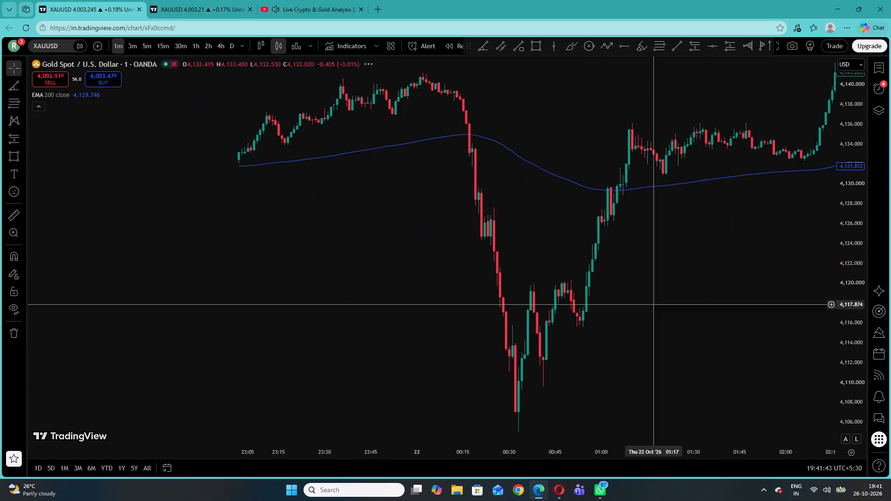
drag(355, 263, 710, 347)
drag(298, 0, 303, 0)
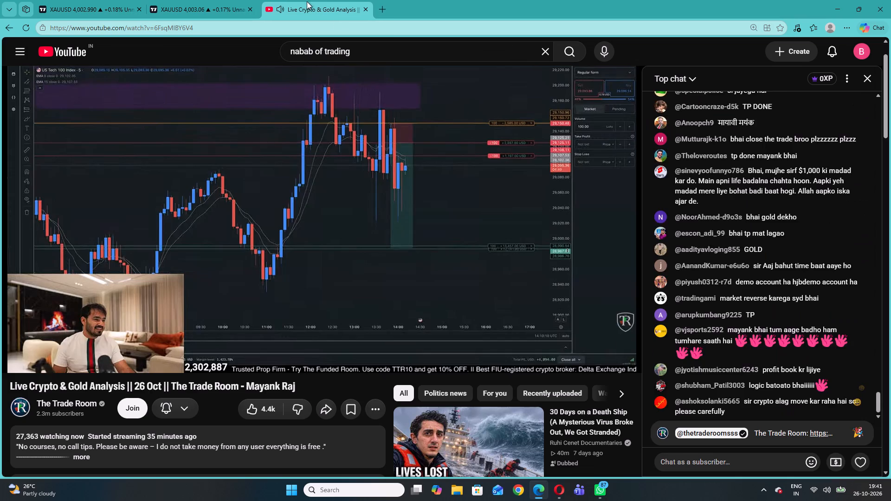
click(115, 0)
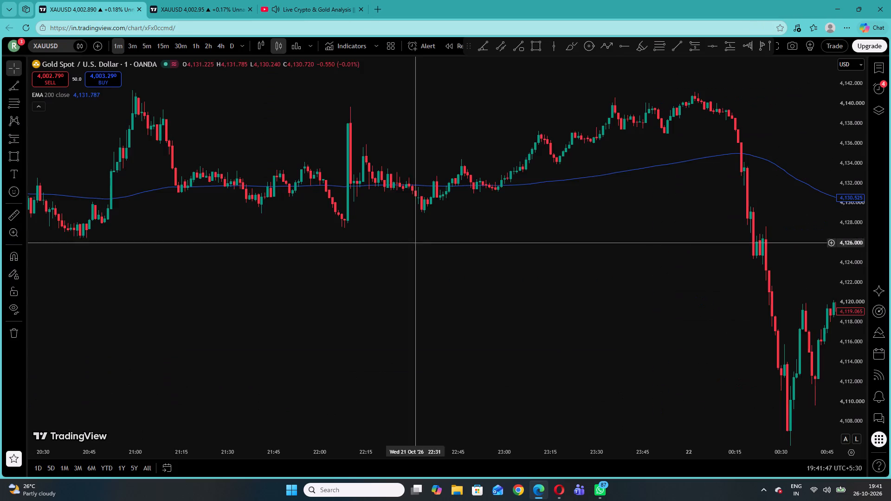
Examine the EMA 200 crossings on 21 October, going back from the late evening to about 04:45.
drag(302, 244, 867, 321)
drag(357, 332, 719, 355)
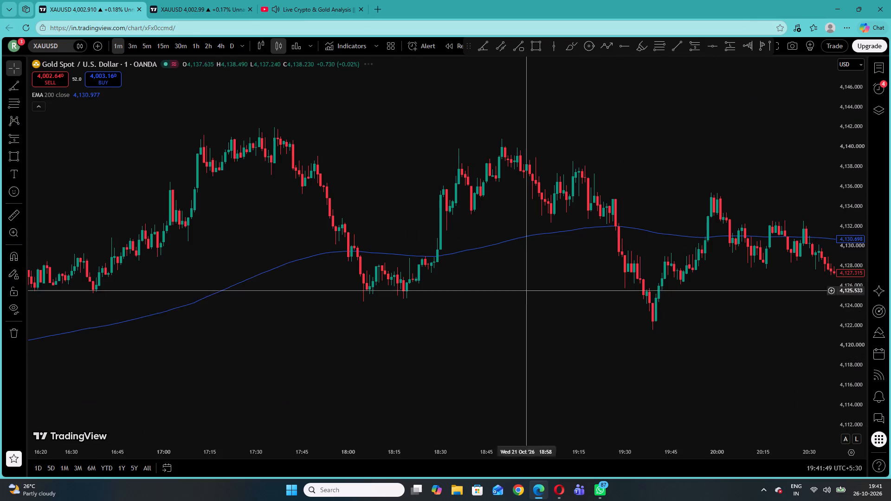
drag(462, 303, 818, 270)
drag(384, 279, 628, 240)
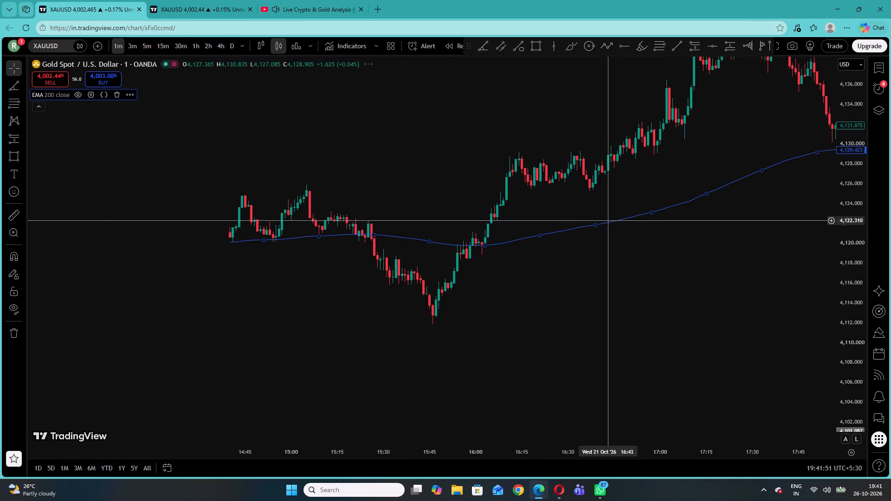
drag(374, 259, 707, 279)
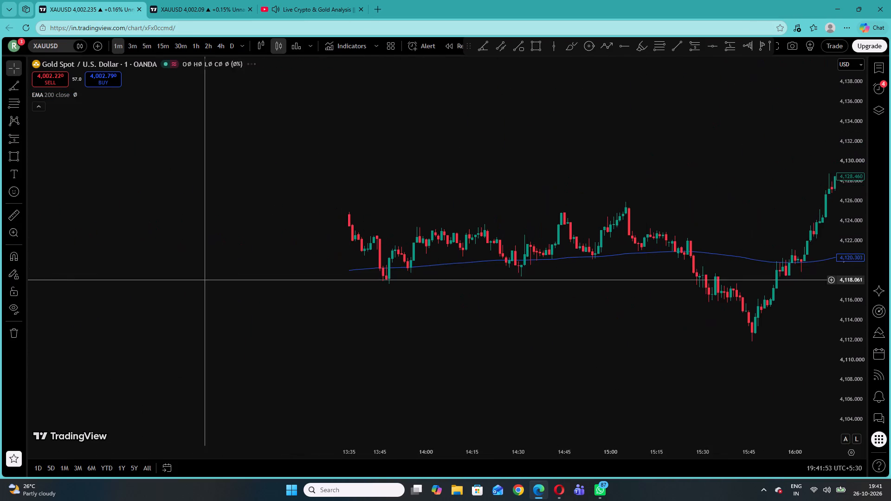
drag(214, 266, 792, 214)
drag(449, 258, 690, 295)
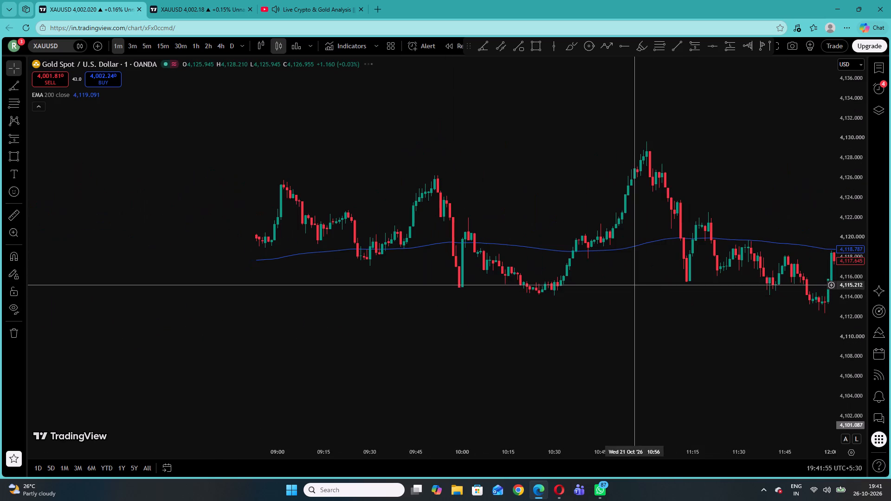
click(456, 173)
drag(451, 171, 758, 187)
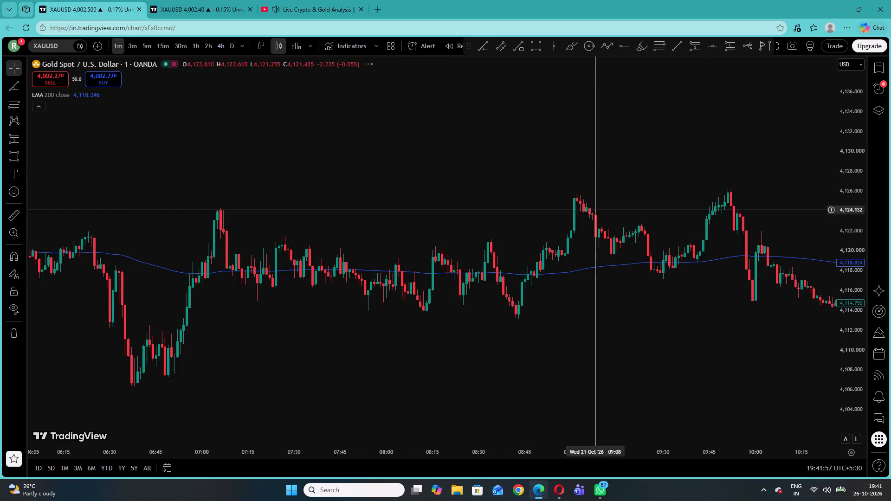
drag(283, 322, 586, 315)
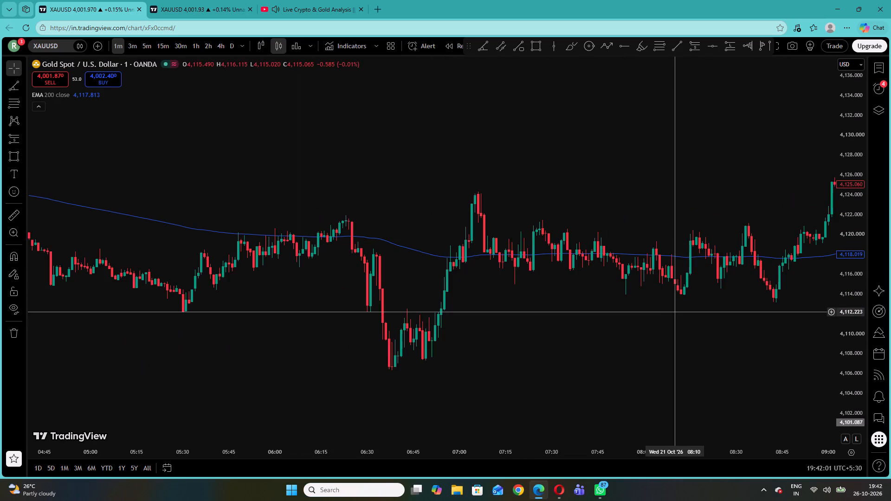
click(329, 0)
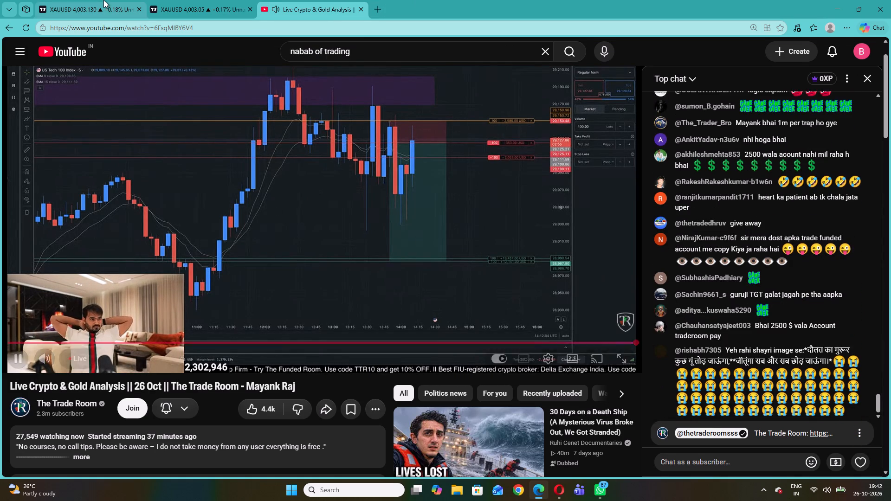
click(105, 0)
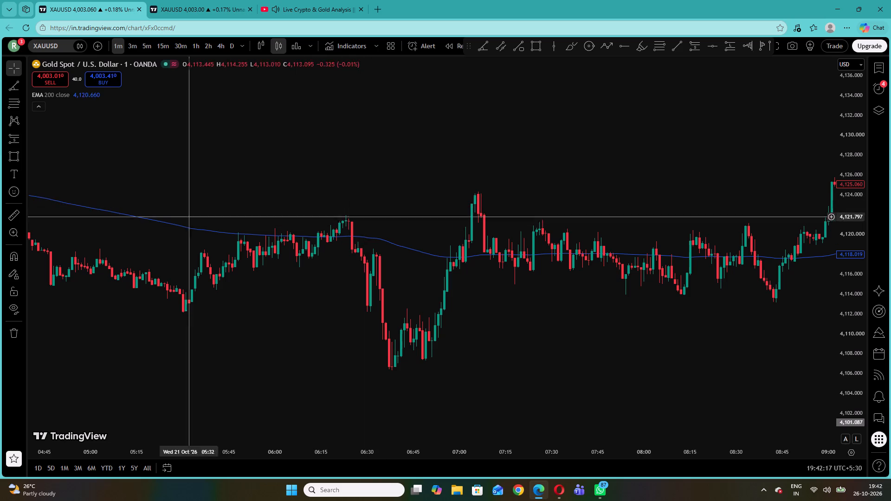
Draw a trend angle of about -74.43° from the 21 October high near 06:24 down to the 06:38 low.
click(12, 85)
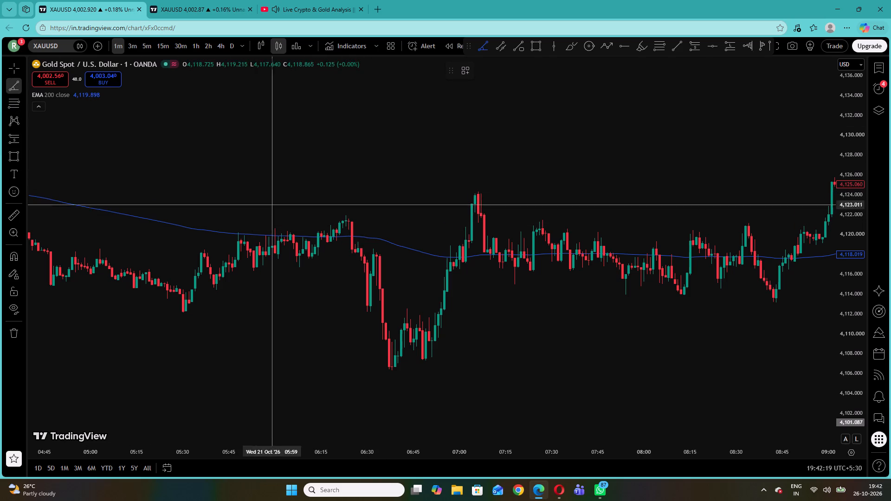
click(344, 217)
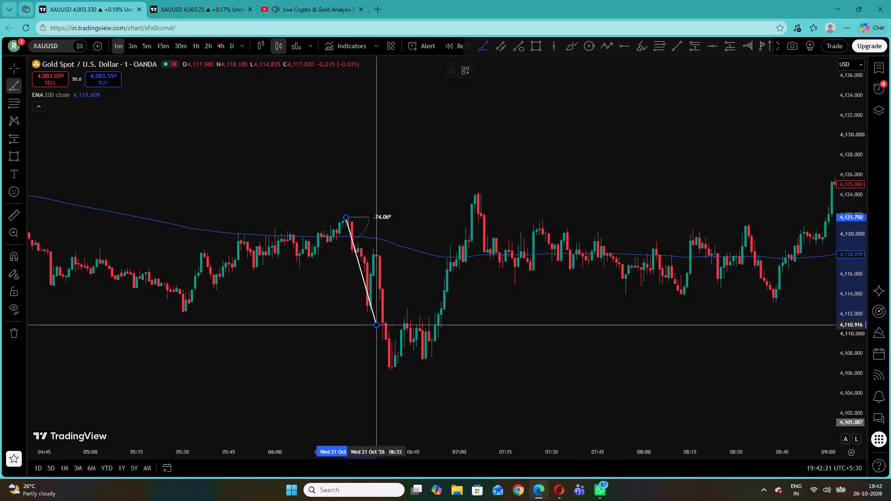
click(353, 255)
drag(344, 218, 349, 216)
drag(356, 255, 352, 255)
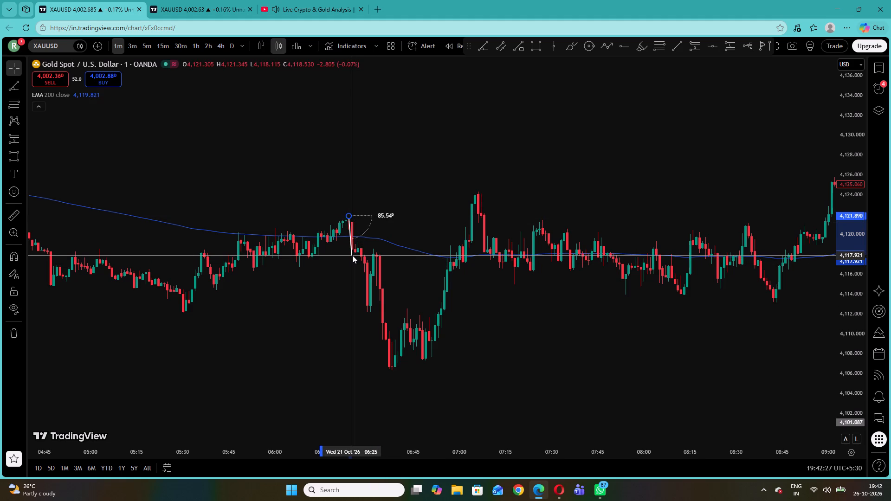
drag(352, 255, 389, 334)
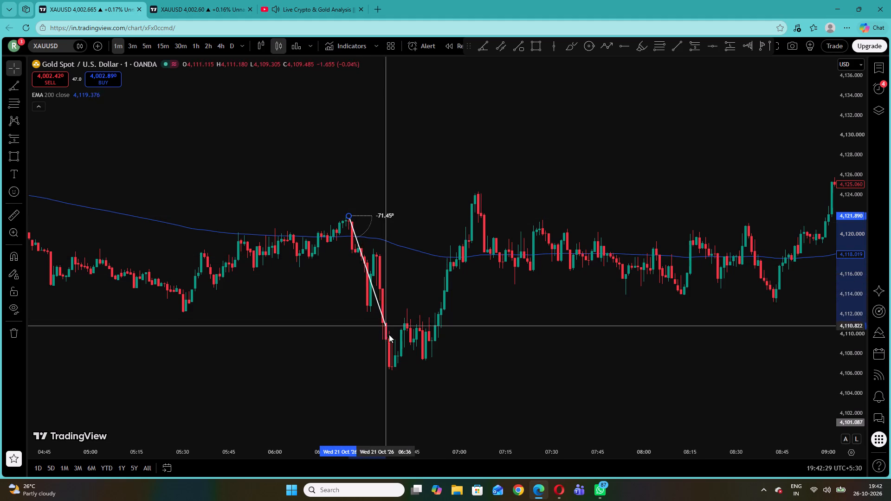
drag(389, 334, 393, 370)
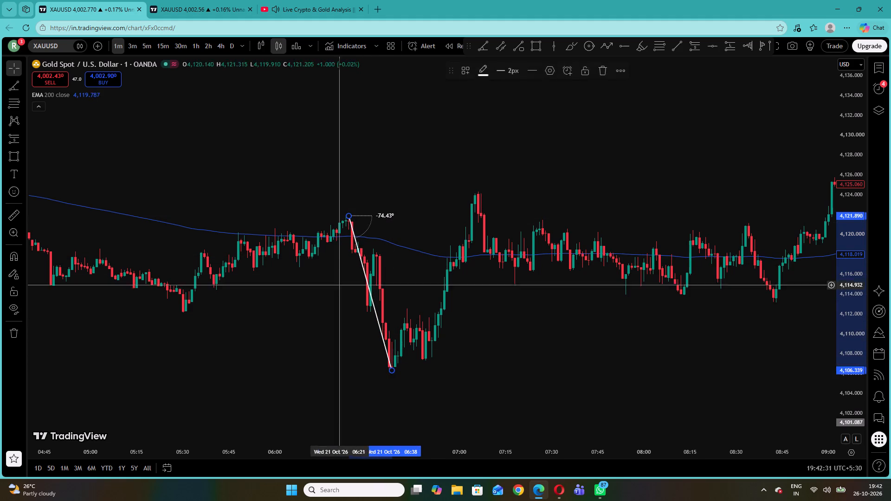
click(291, 173)
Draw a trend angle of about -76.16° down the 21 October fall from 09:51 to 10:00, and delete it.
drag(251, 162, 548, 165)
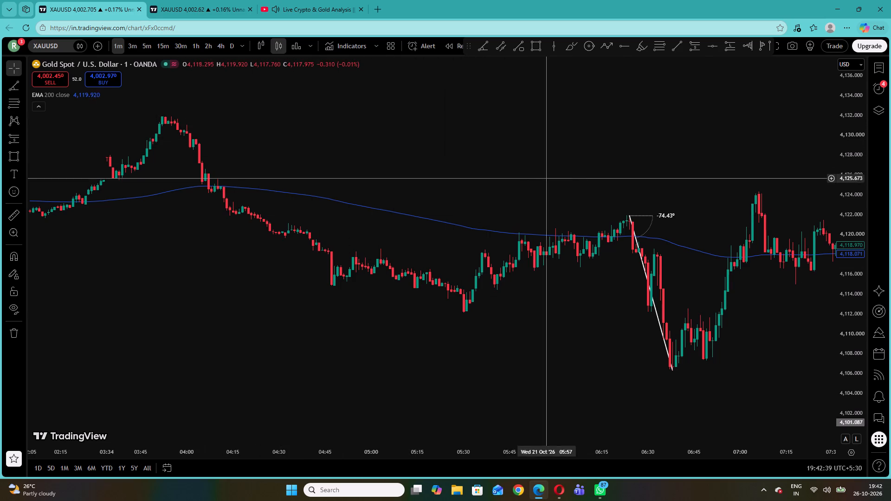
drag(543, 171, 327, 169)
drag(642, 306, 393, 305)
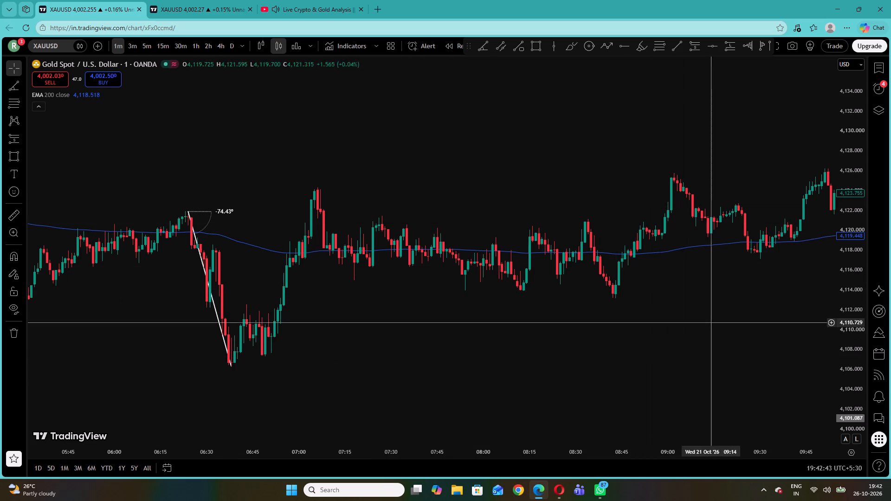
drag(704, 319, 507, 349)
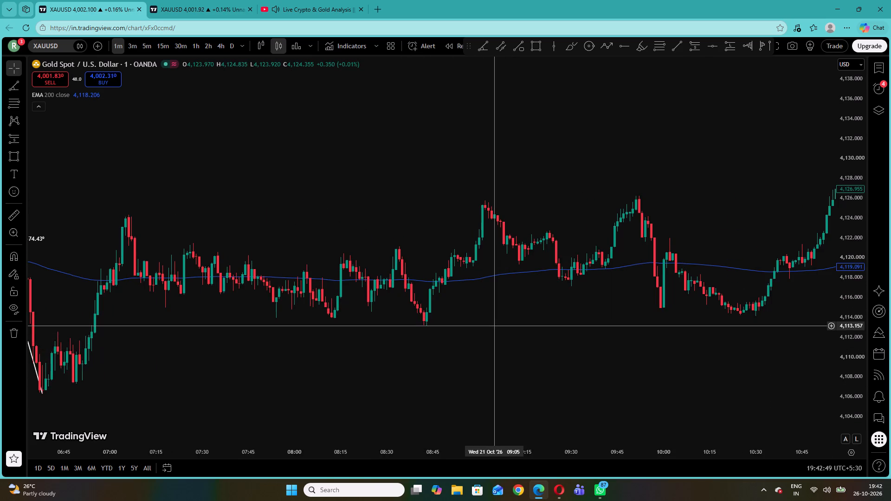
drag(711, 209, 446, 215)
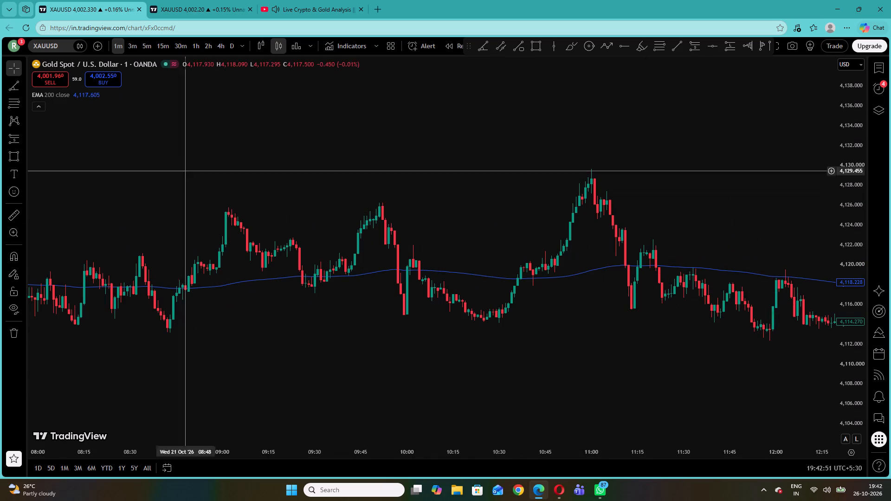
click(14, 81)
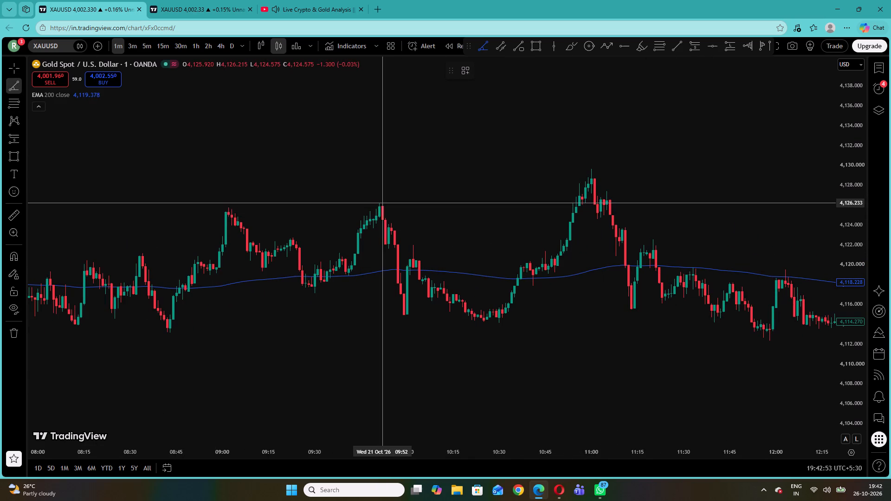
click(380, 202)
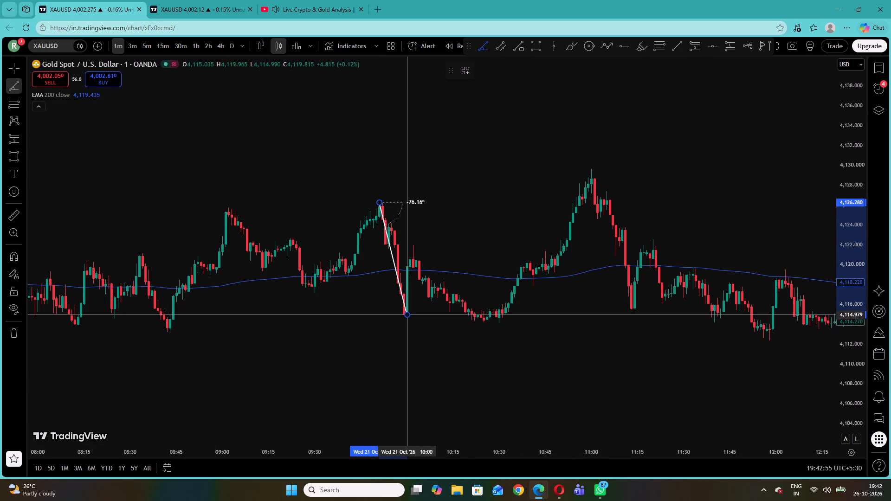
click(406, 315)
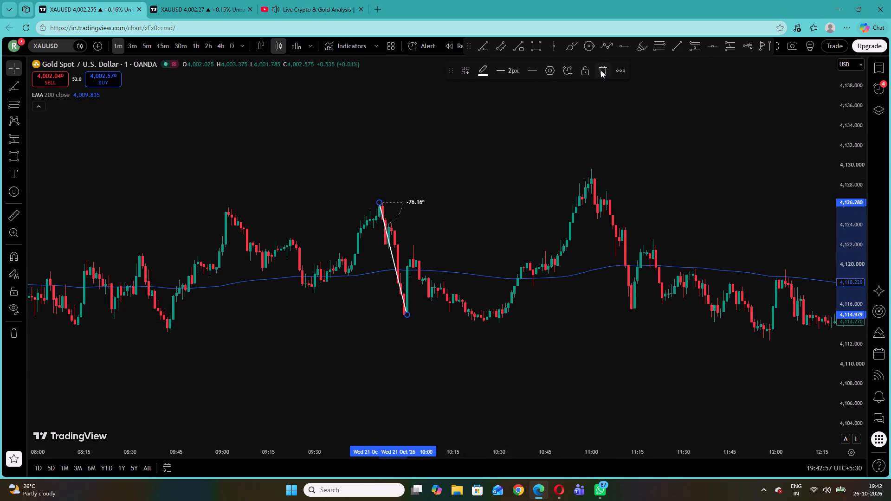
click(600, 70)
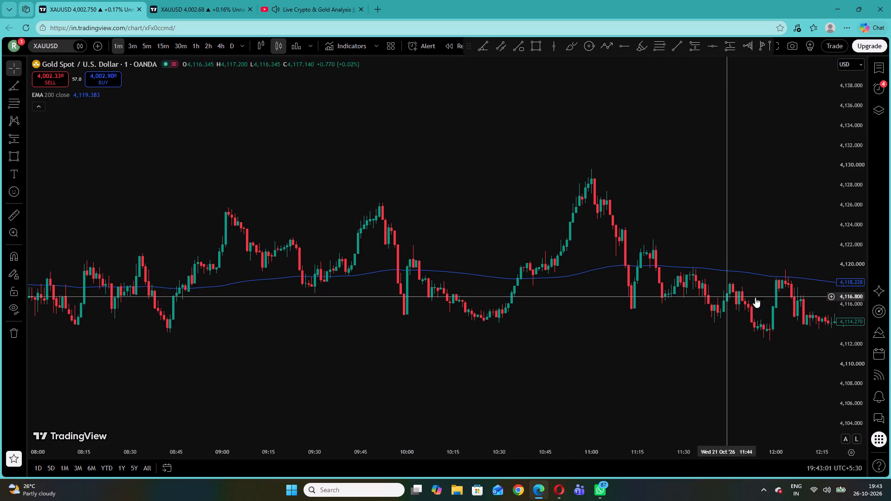
Draw a trend angle of about 82.06° up the 21 October rise through the EMA 200 from about 10:33 to 10:37.
drag(851, 313, 819, 150)
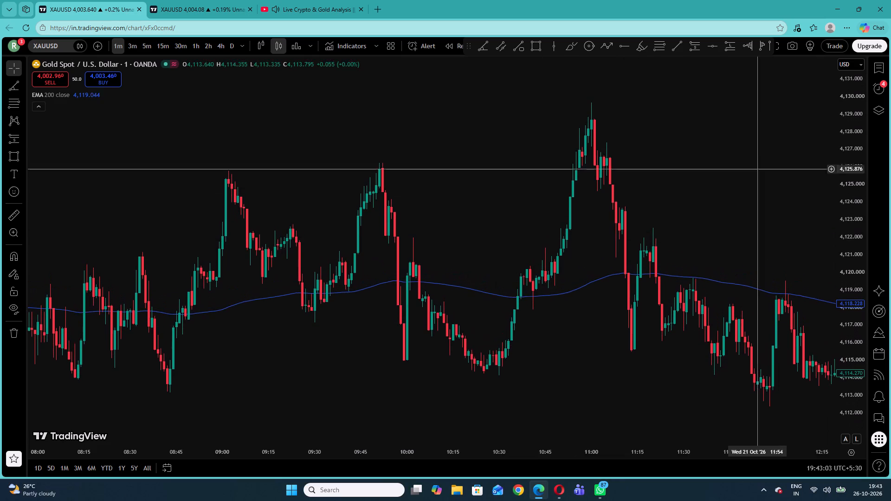
drag(705, 199, 579, 141)
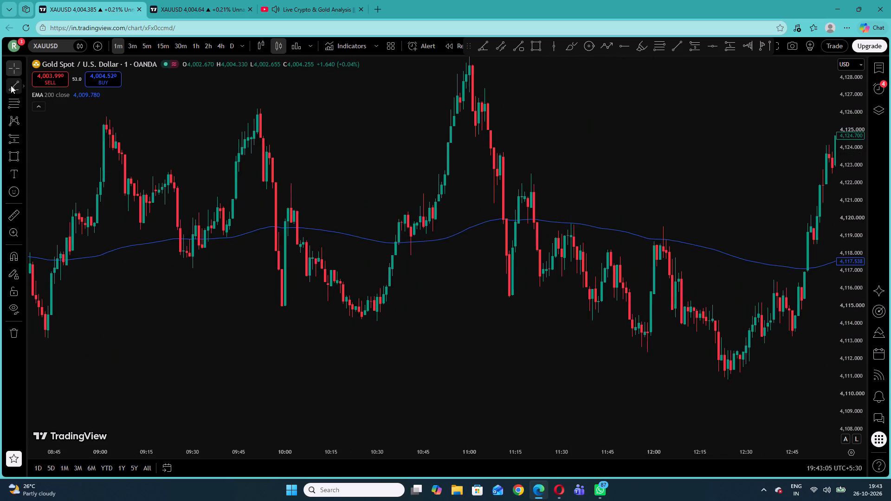
click(11, 85)
click(386, 303)
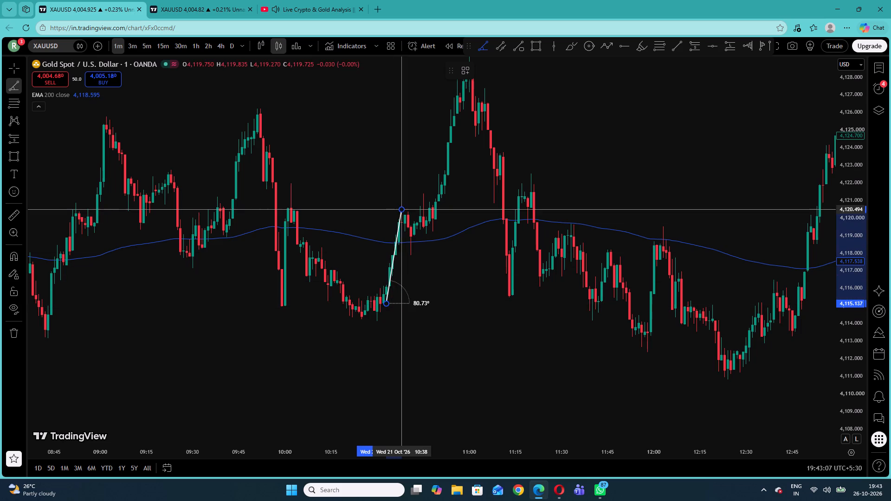
click(400, 215)
click(382, 182)
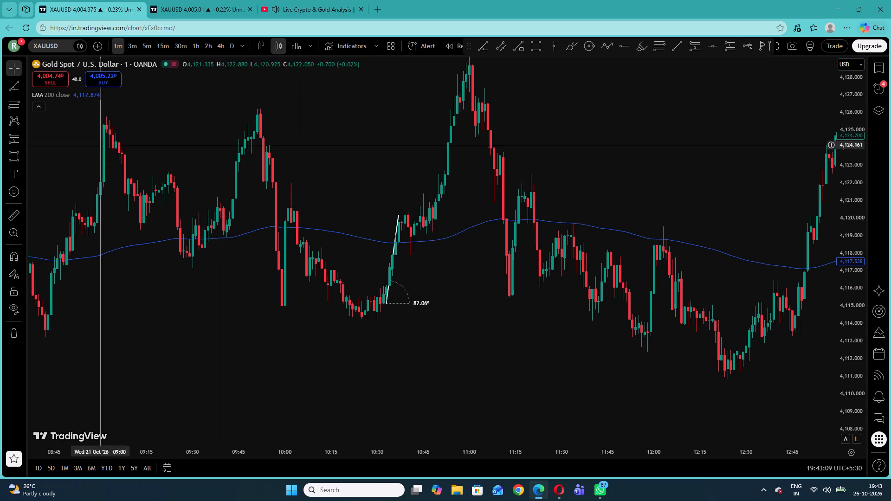
Place a long position at 10:39 on 21 October with entry about 4,118.963, stop about 4,117.618 and target about 4,123.449.
click(21, 137)
click(42, 144)
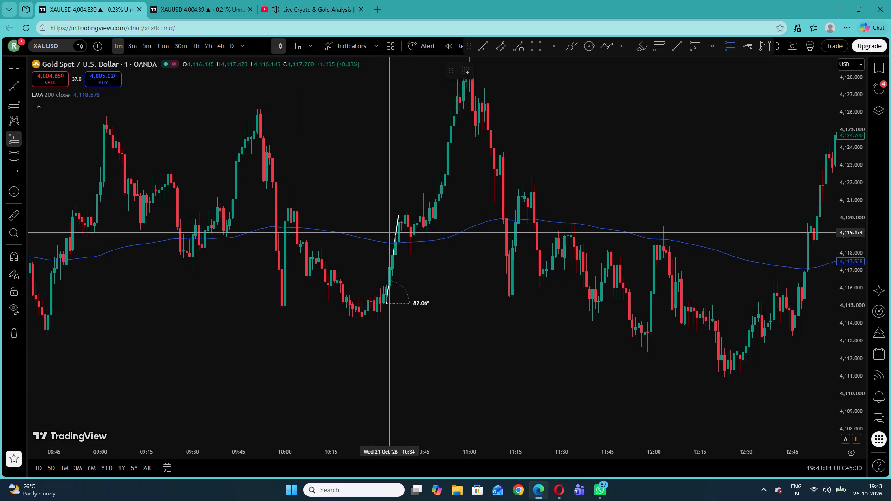
click(406, 236)
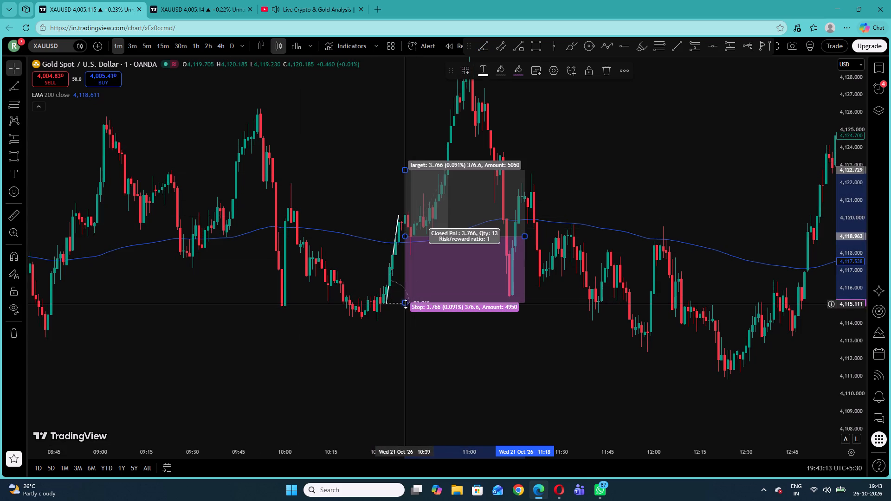
drag(406, 302, 433, 260)
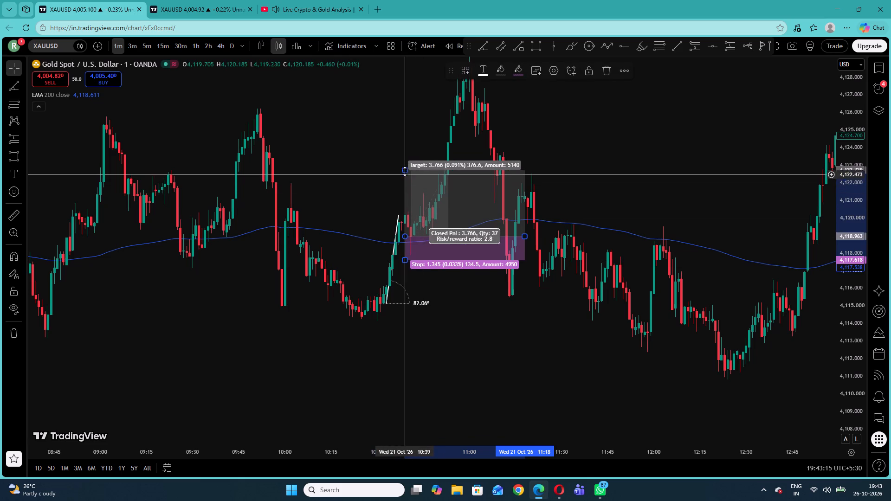
drag(404, 168, 404, 157)
click(265, 161)
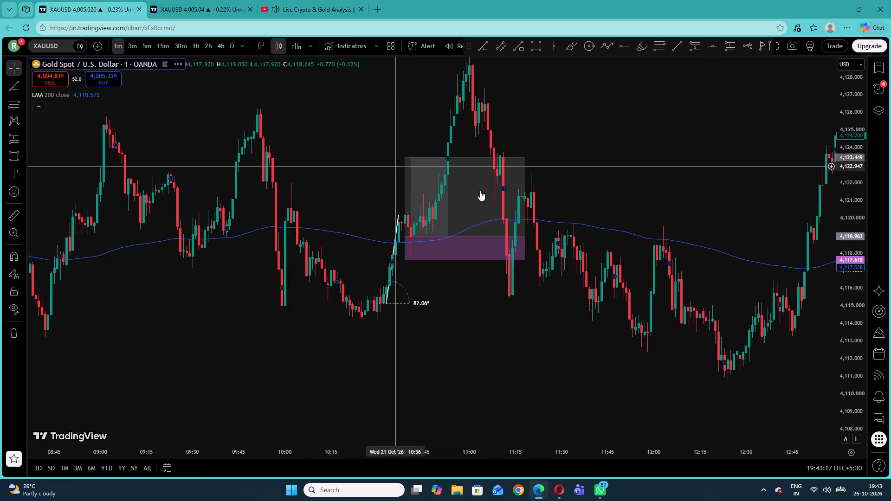
Look at the Live Crypto & Gold Analysis stream on YouTube and return to the XAUUSD chart.
drag(591, 167, 600, 165)
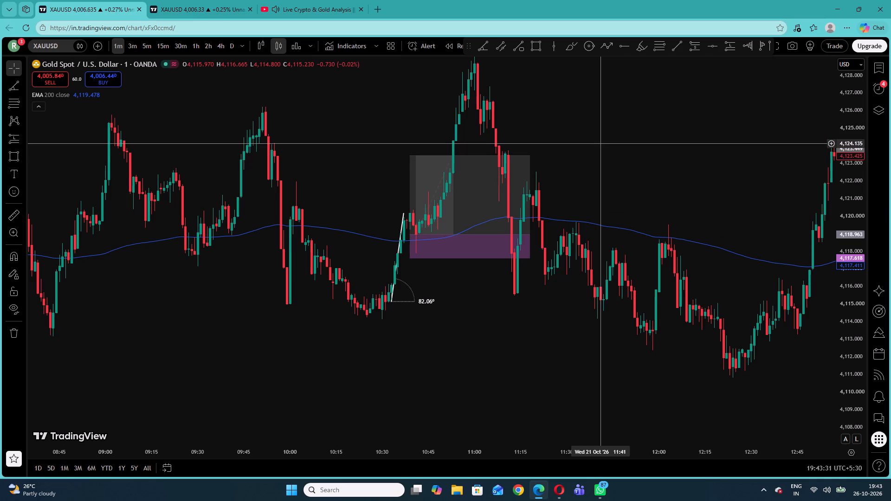
click(289, 0)
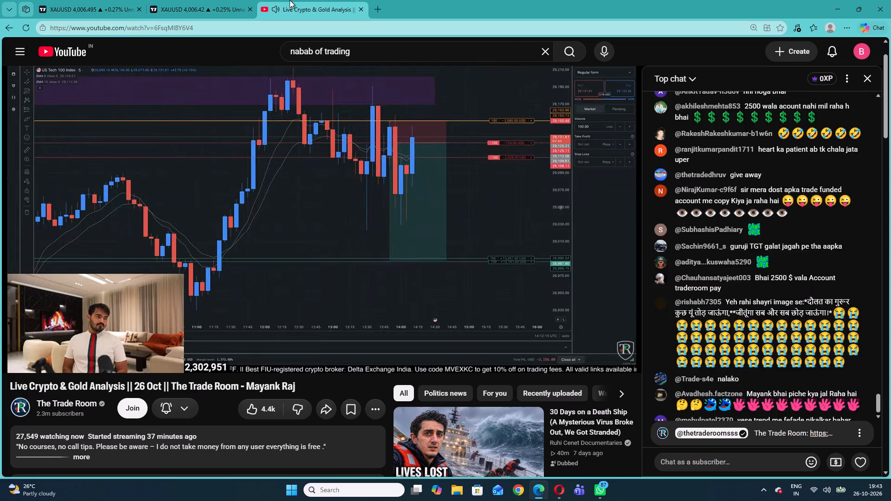
click(107, 0)
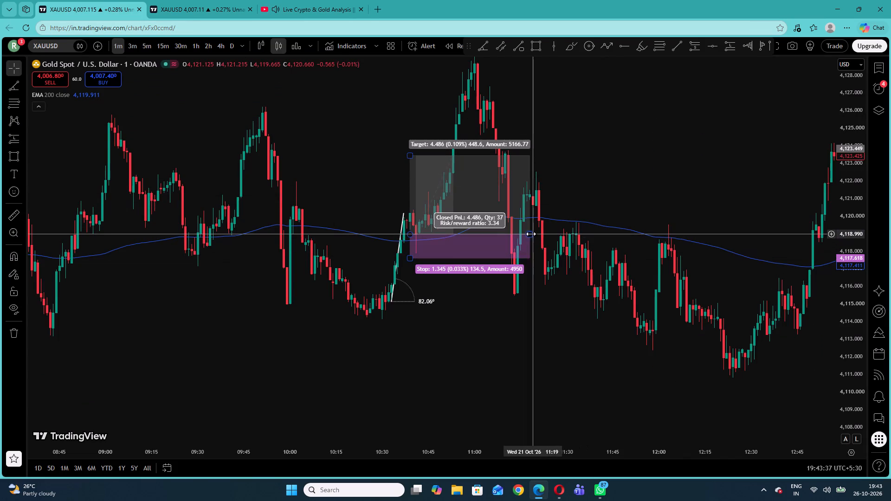
Shorten the 10:39 long position so that it ends at about 10:57.
drag(530, 234, 465, 233)
drag(539, 173, 540, 168)
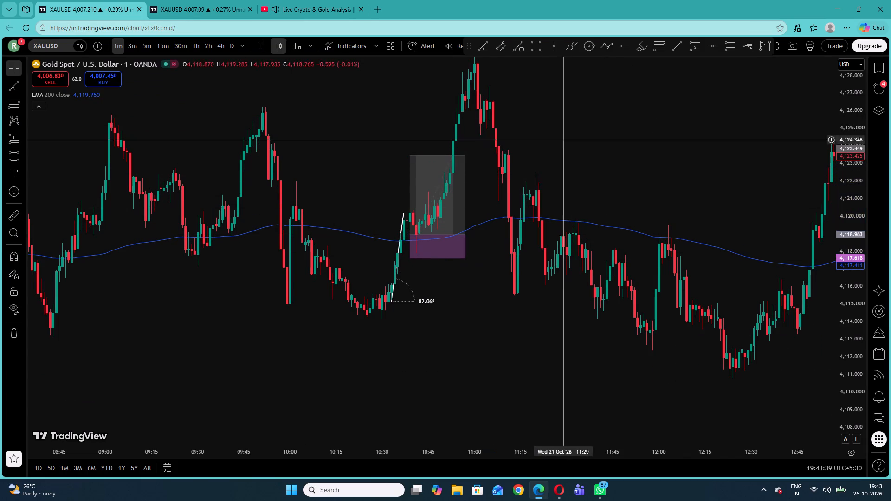